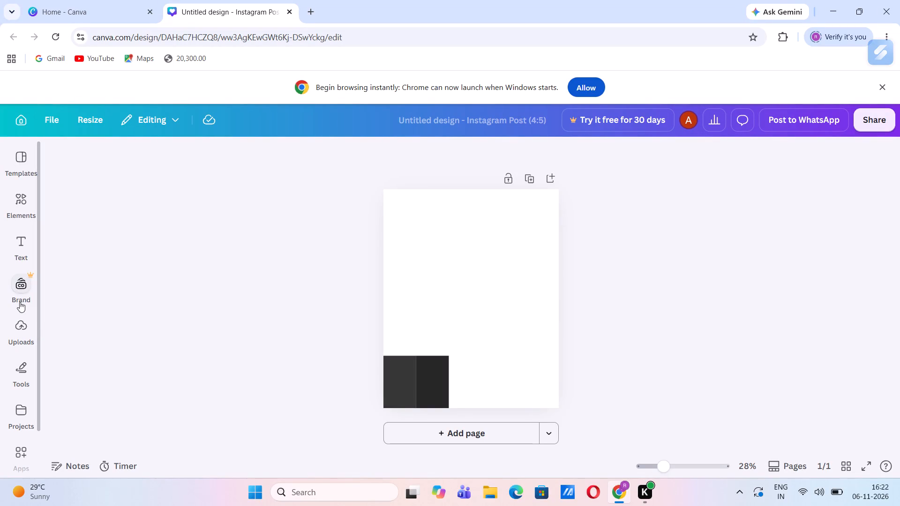
Add a dark diamond shape to the page and position it just above the two dark rectangles.
{"action": "left_click", "coordinate": [23, 378]}
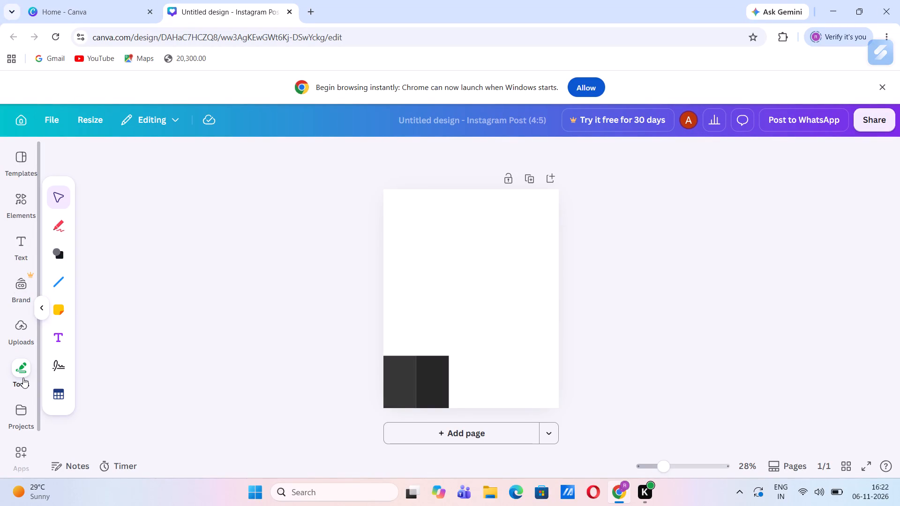
{"action": "left_click", "coordinate": [54, 255]}
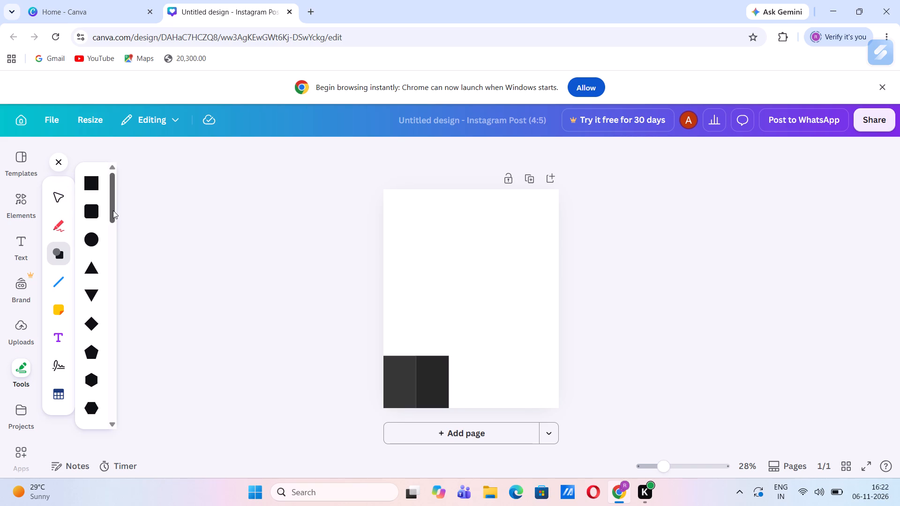
{"action": "left_click", "coordinate": [90, 320]}
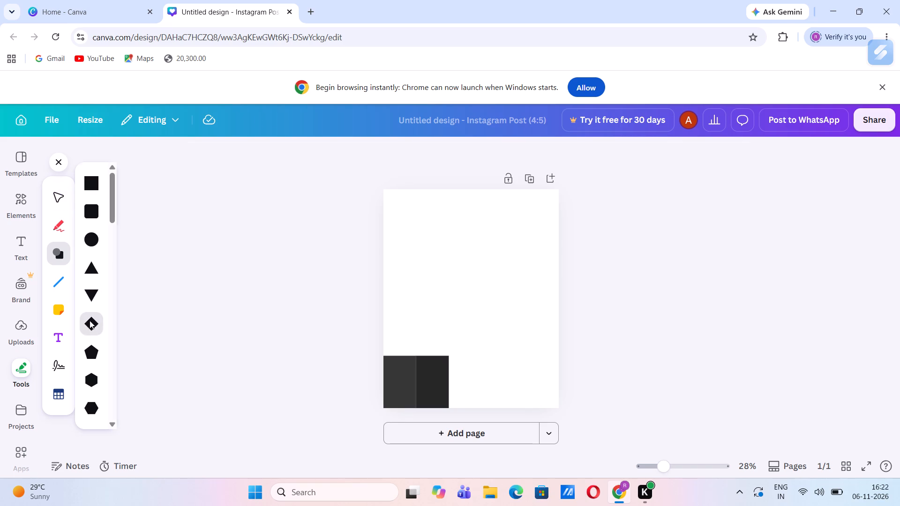
{"action": "left_click_drag", "start_coordinate": [469, 296], "coordinate": [449, 312]}
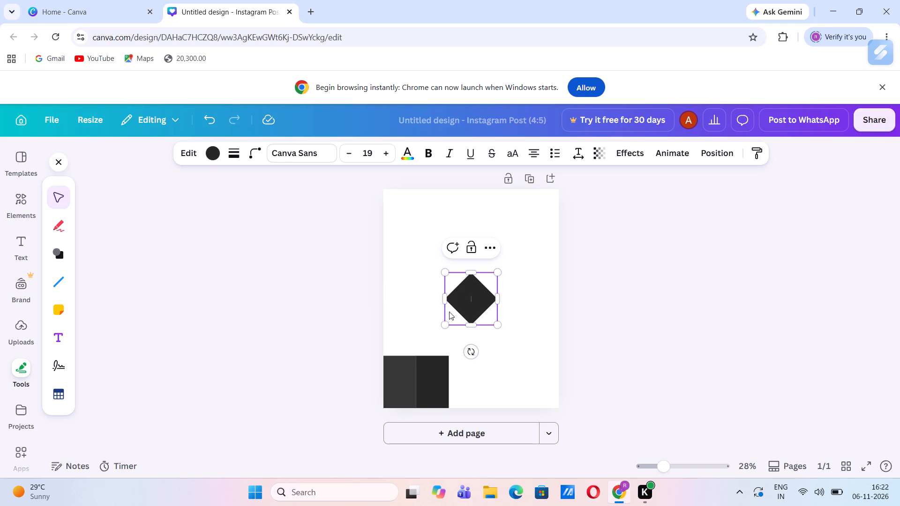
{"action": "left_click_drag", "start_coordinate": [449, 312], "coordinate": [435, 317]}
{"action": "left_click_drag", "start_coordinate": [471, 295], "coordinate": [437, 317]}
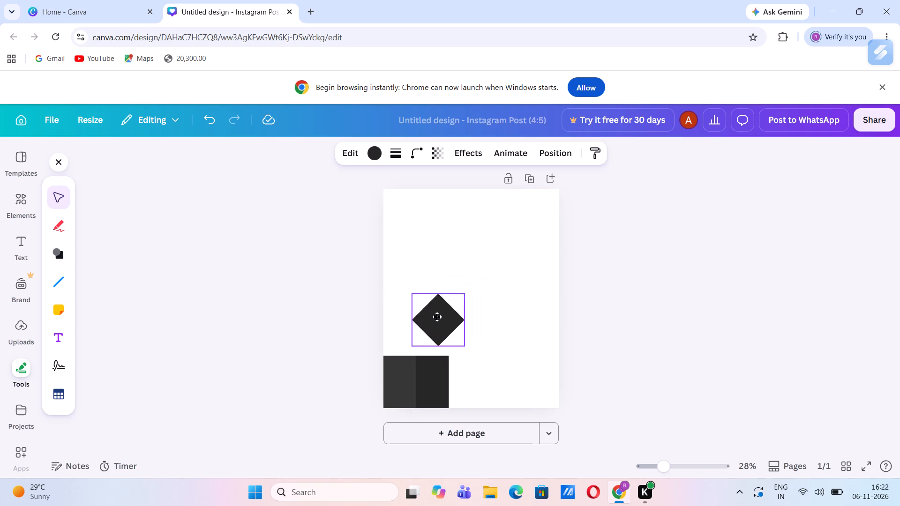
{"action": "left_click_drag", "start_coordinate": [437, 317], "coordinate": [435, 317]}
Open the colour choices for the diamond's fill.
{"action": "left_click", "coordinate": [376, 154]}
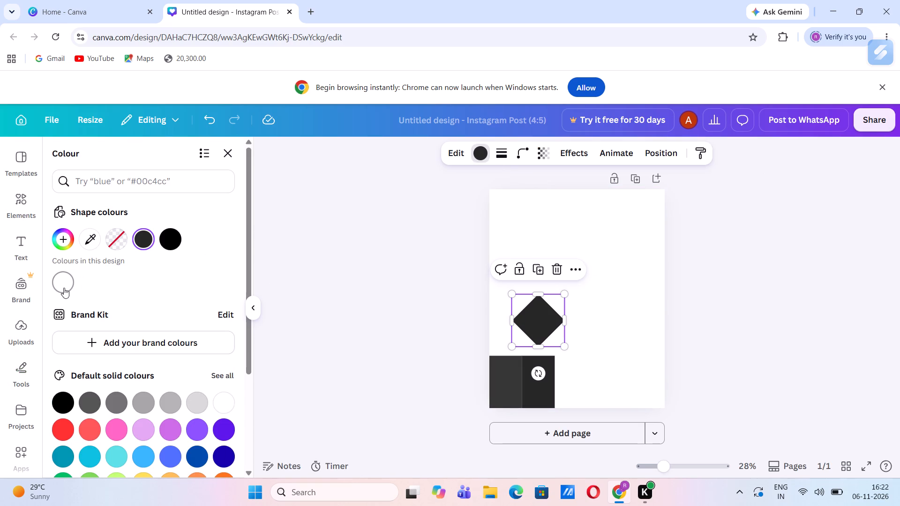
Recolour the selected diamond to a custom pale pinkish grey, #E7DCDC.
{"action": "left_click", "coordinate": [64, 288]}
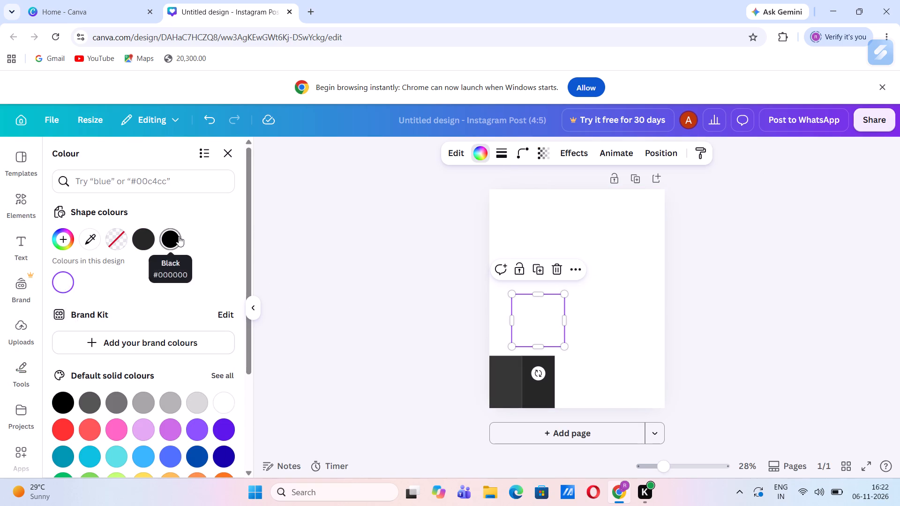
{"action": "left_click", "coordinate": [67, 238]}
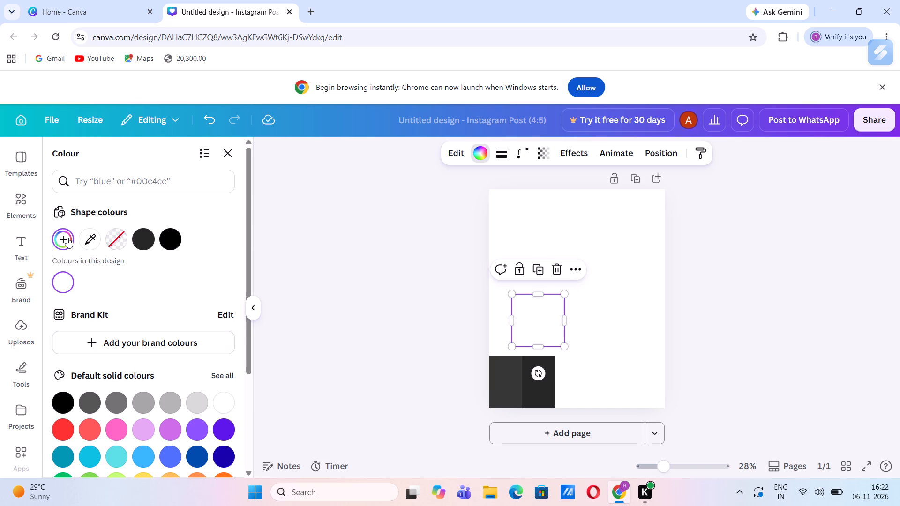
{"action": "left_click_drag", "start_coordinate": [67, 290], "coordinate": [71, 298]}
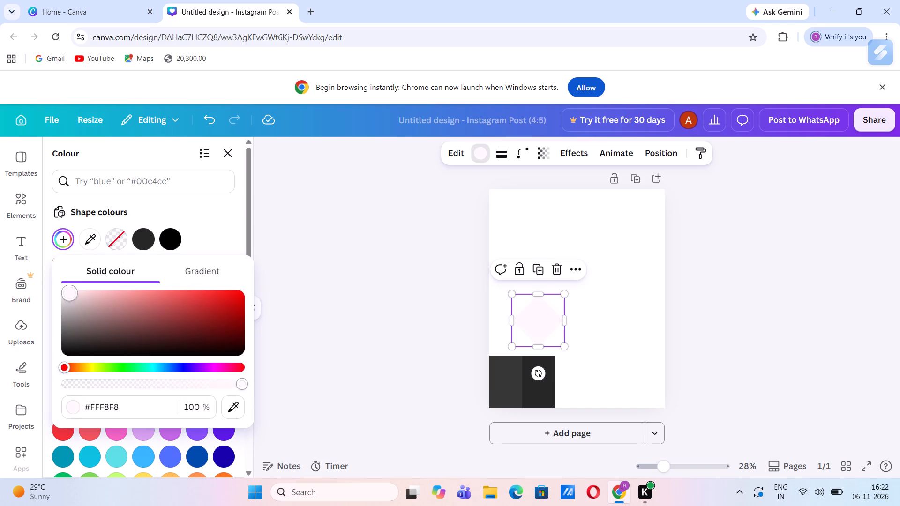
{"action": "left_click_drag", "start_coordinate": [71, 298], "coordinate": [70, 297]}
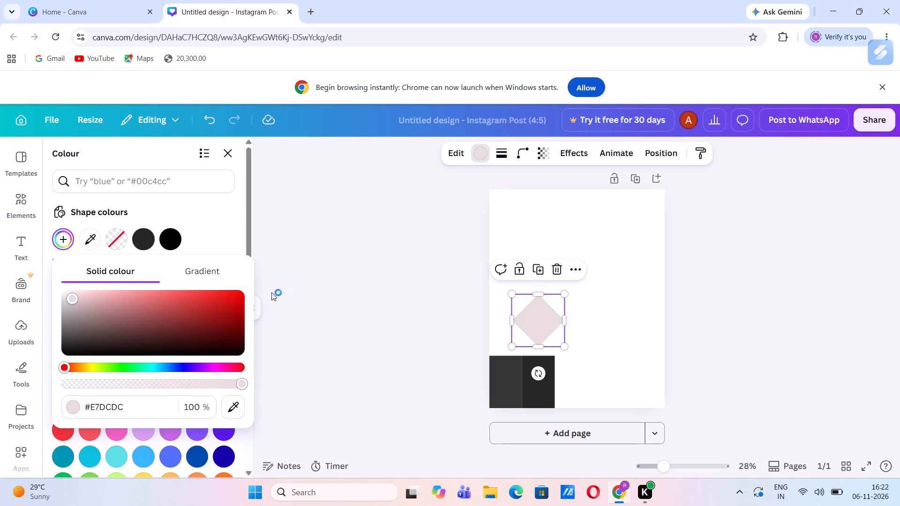
{"action": "left_click", "coordinate": [259, 303]}
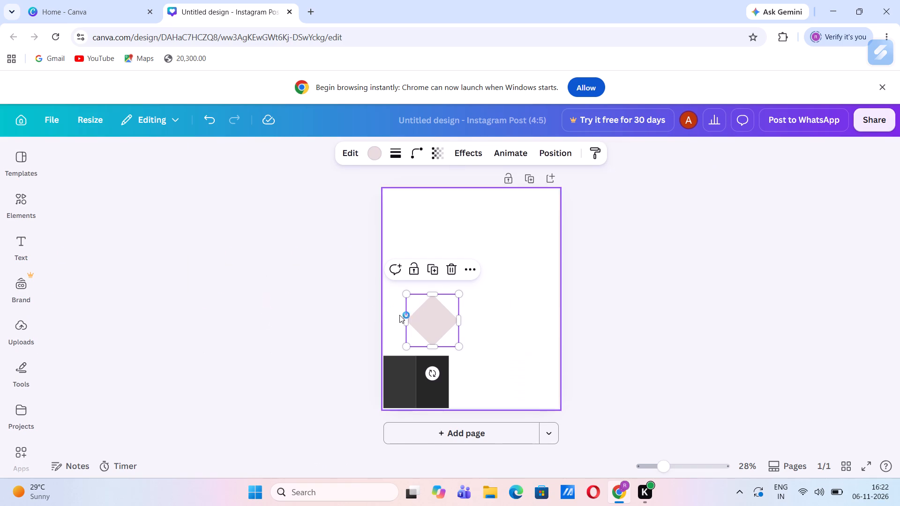
Place the pale diamond over the tops of the two dark rectangles and widen it to about 425, reaching their outer right edge.
{"action": "left_click_drag", "start_coordinate": [417, 320], "coordinate": [393, 350]}
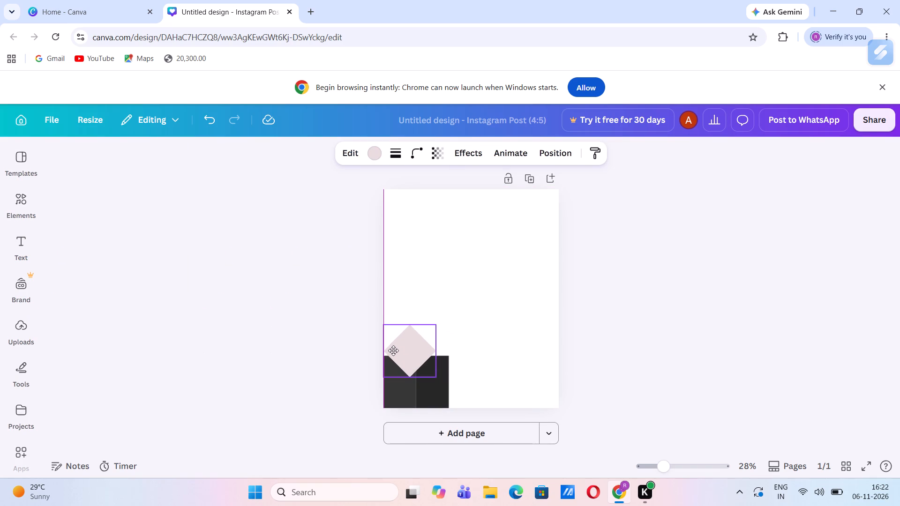
{"action": "left_click_drag", "start_coordinate": [393, 350], "coordinate": [392, 352]}
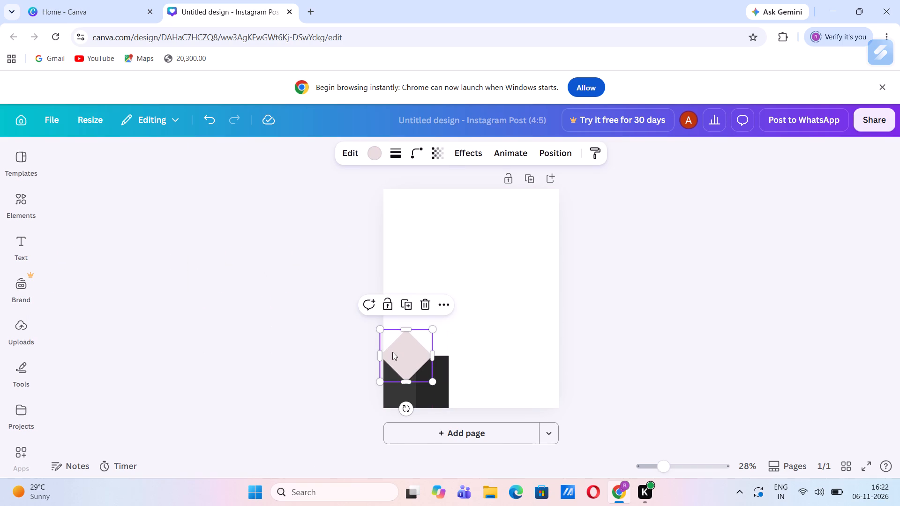
{"action": "left_click_drag", "start_coordinate": [433, 356], "coordinate": [443, 356]}
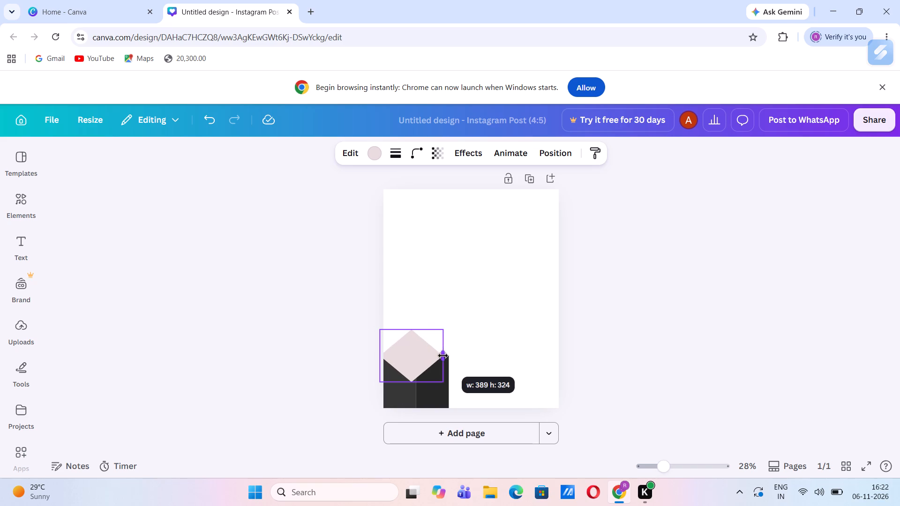
{"action": "left_click_drag", "start_coordinate": [443, 356], "coordinate": [449, 356]}
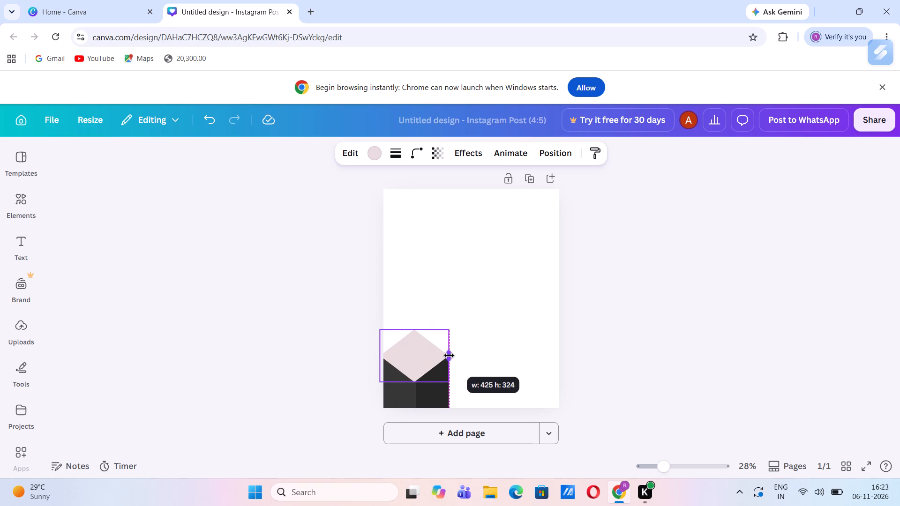
{"action": "left_click_drag", "start_coordinate": [449, 356], "coordinate": [451, 356]}
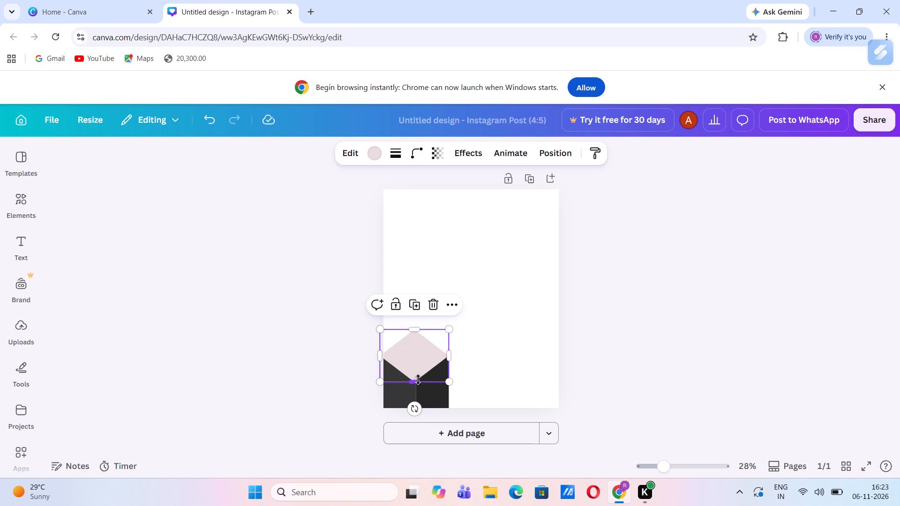
Flatten the pale diamond and lower it so its side corners meet the top outer corners of the dark rectangles, forming a cube.
{"action": "left_click_drag", "start_coordinate": [418, 379], "coordinate": [418, 369]}
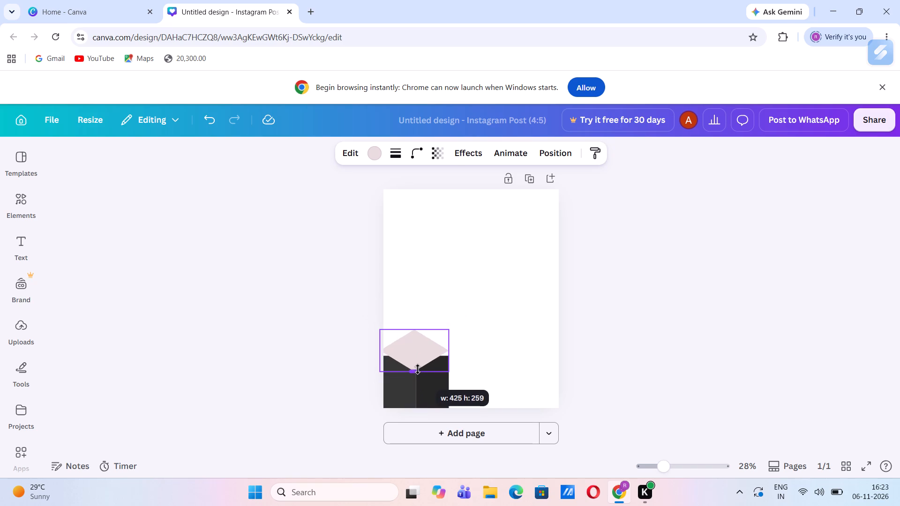
{"action": "left_click_drag", "start_coordinate": [418, 369], "coordinate": [417, 358]}
{"action": "left_click_drag", "start_coordinate": [417, 346], "coordinate": [417, 357]}
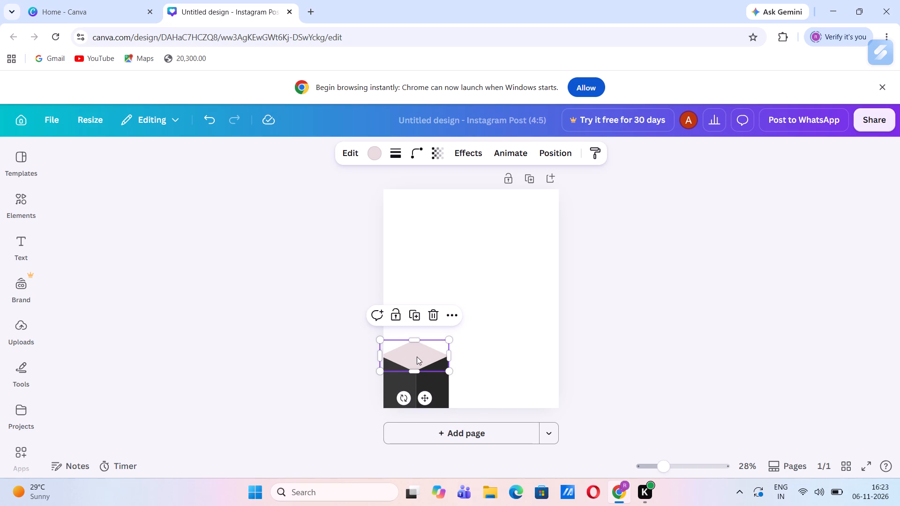
{"action": "left_click", "coordinate": [294, 361]}
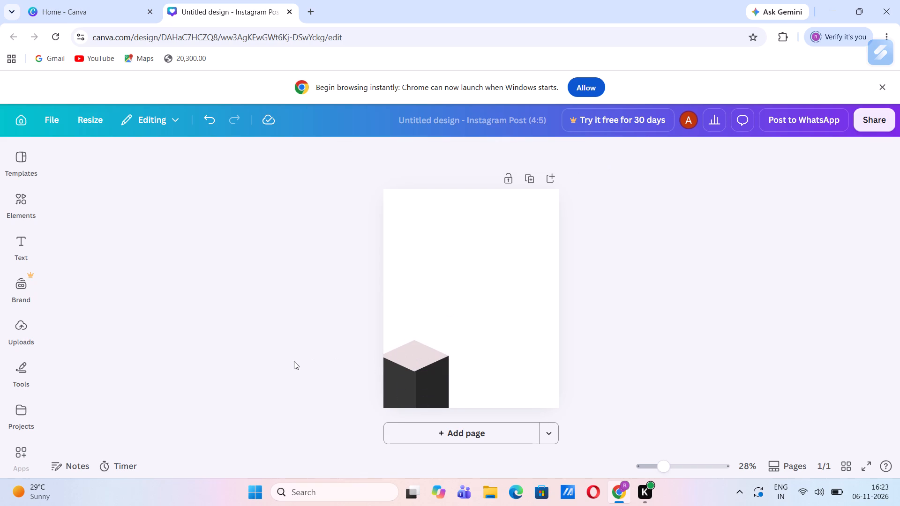
Show the design's layers and select both dark rectangles and the pale diamond together.
{"action": "left_click", "coordinate": [398, 373]}
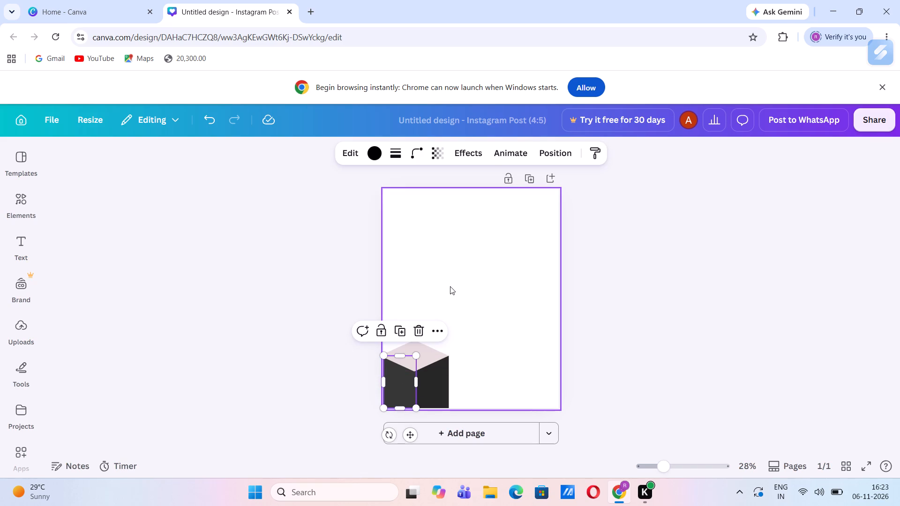
{"action": "left_click", "coordinate": [437, 331]}
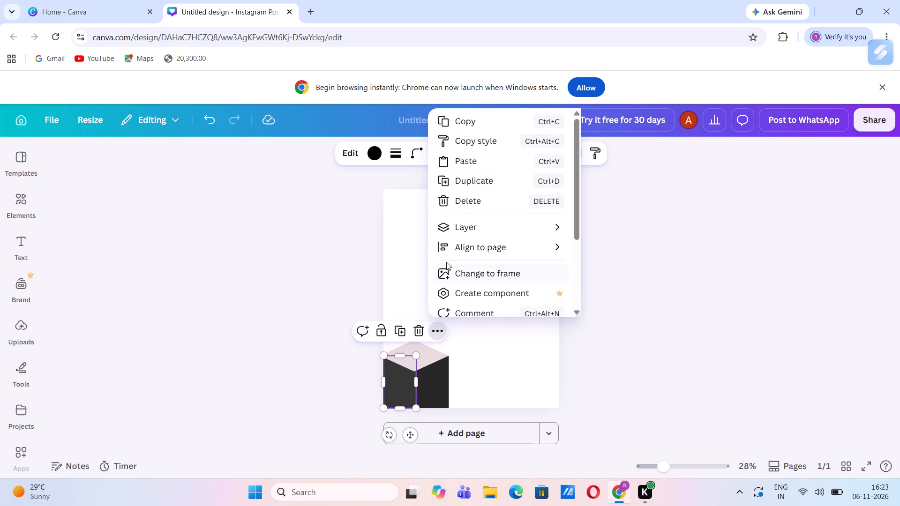
{"action": "left_click", "coordinate": [462, 230]}
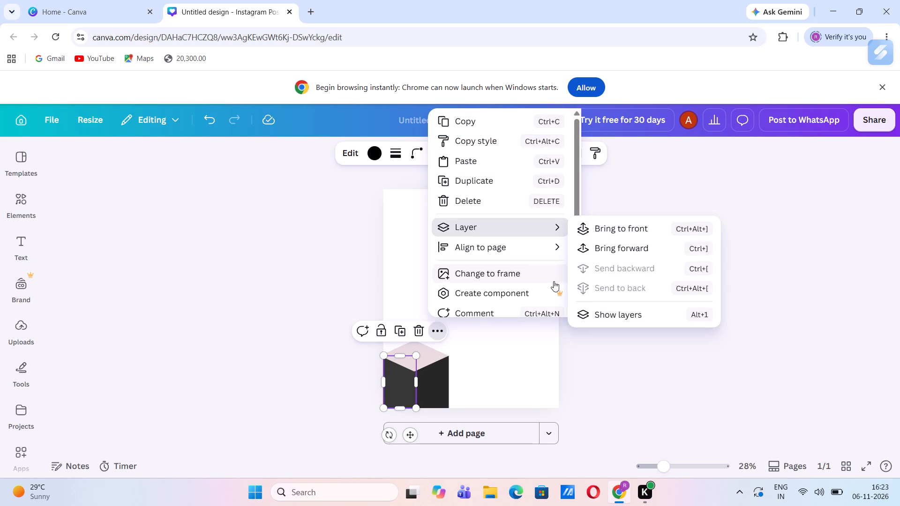
{"action": "left_click", "coordinate": [605, 312]}
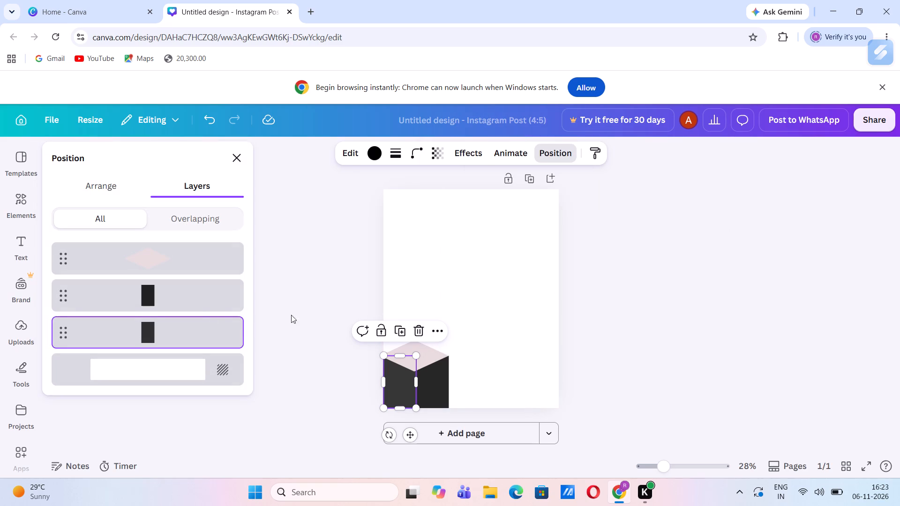
{"action": "left_click", "coordinate": [172, 300], "text": "shift"}
{"action": "left_click", "coordinate": [155, 268], "text": "shift"}
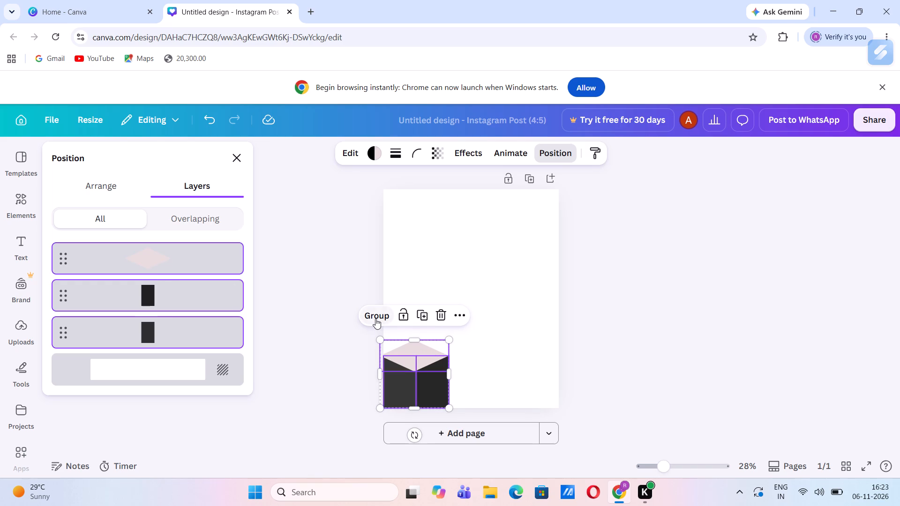
Group the pale diamond and the two dark rectangles into a single cube.
{"action": "left_click", "coordinate": [375, 319], "text": "shift"}
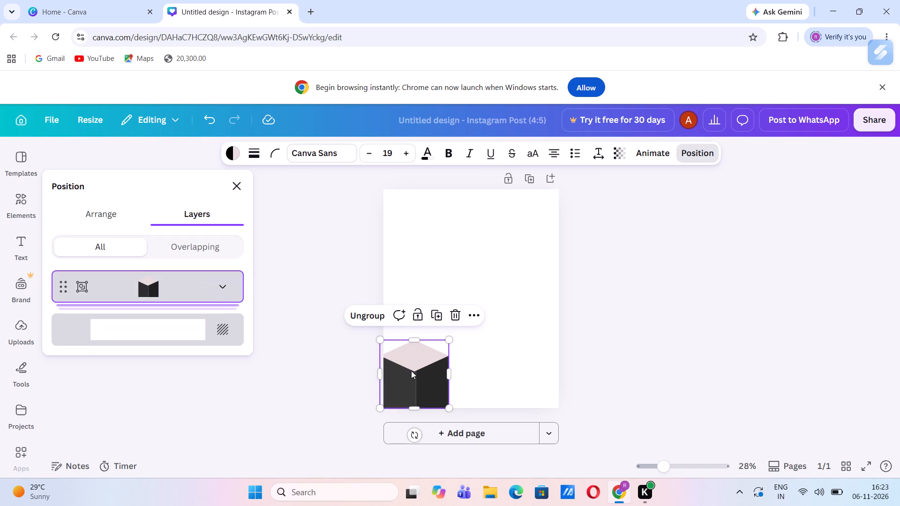
{"action": "left_click", "coordinate": [411, 371]}
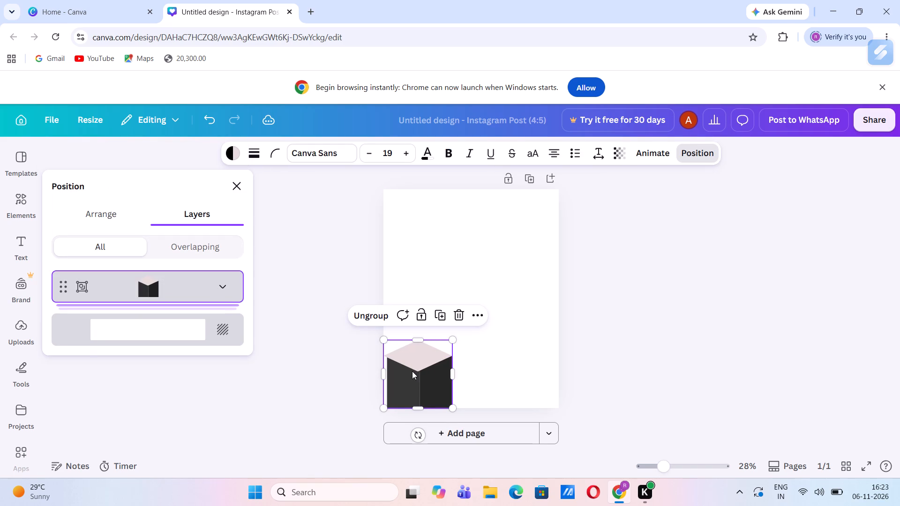
{"action": "key", "text": "ctrl+z"}
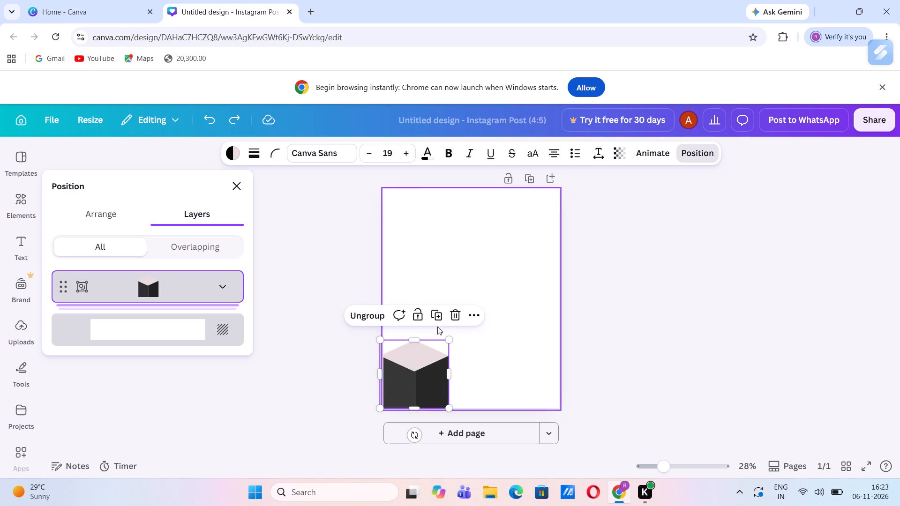
Duplicate the grouped cube and place the copy directly beside the original, aligned along the page's bottom edge.
{"action": "left_click", "coordinate": [435, 315]}
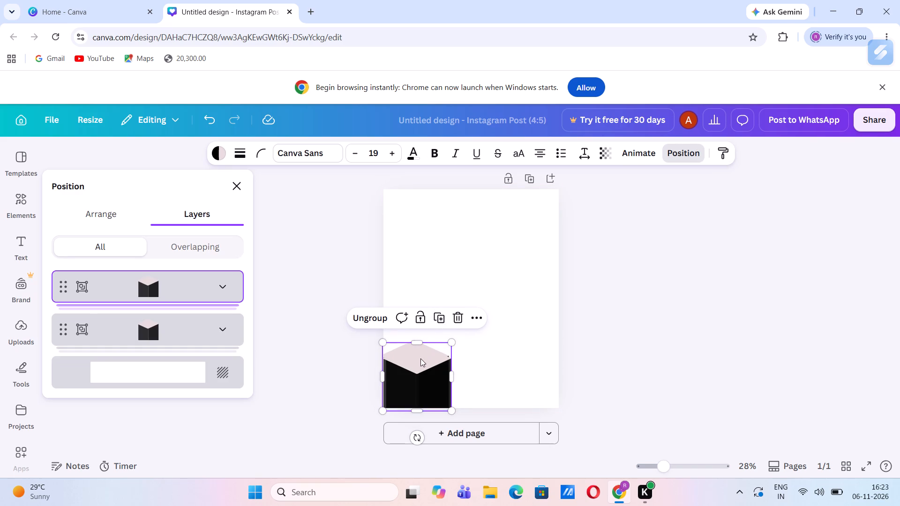
{"action": "left_click_drag", "start_coordinate": [419, 363], "coordinate": [471, 359]}
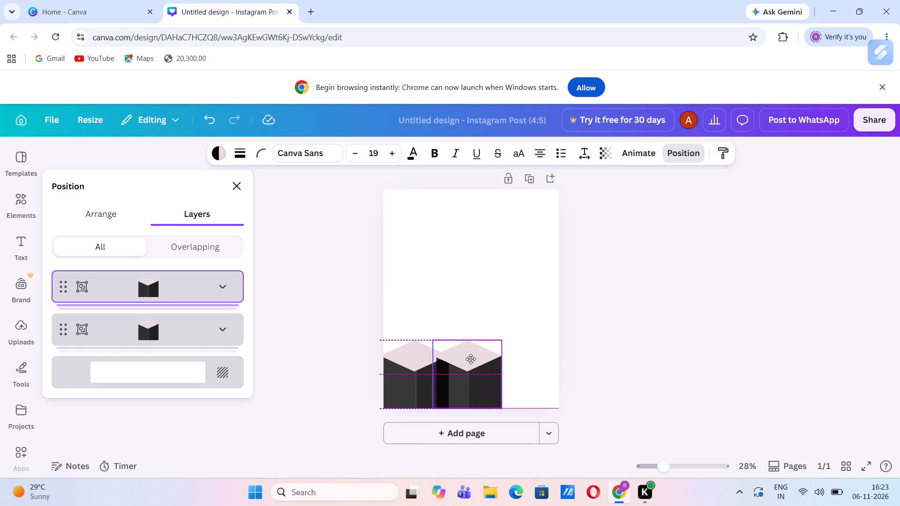
{"action": "left_click_drag", "start_coordinate": [471, 359], "coordinate": [480, 360]}
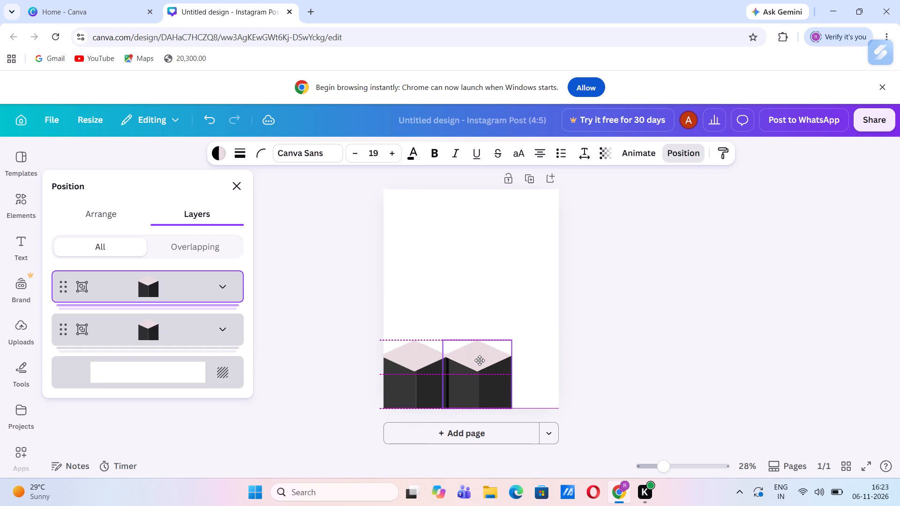
{"action": "left_click_drag", "start_coordinate": [480, 360], "coordinate": [480, 362]}
{"action": "left_click", "coordinate": [448, 343]}
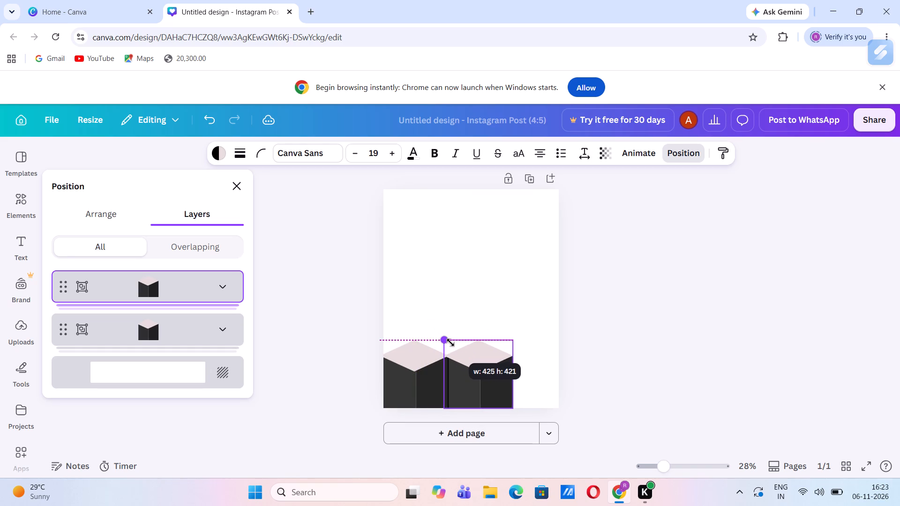
{"action": "left_click", "coordinate": [465, 368]}
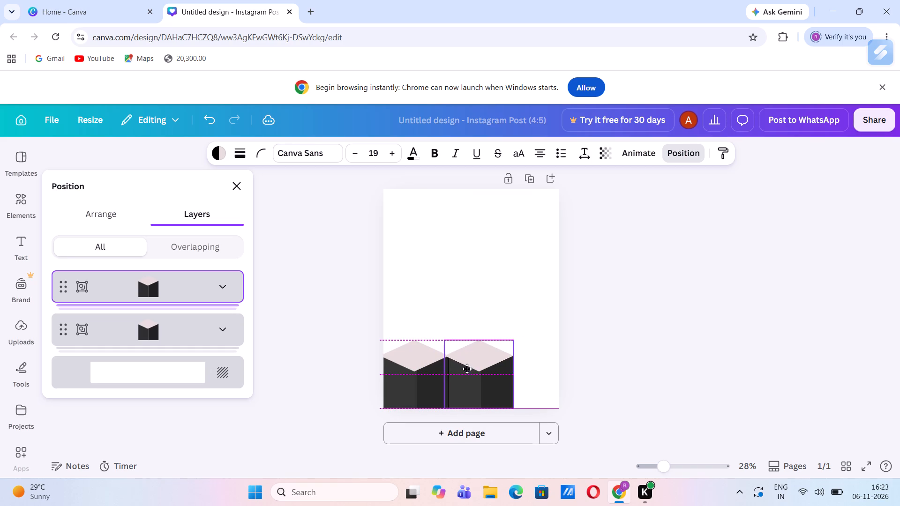
{"action": "left_click", "coordinate": [485, 340]}
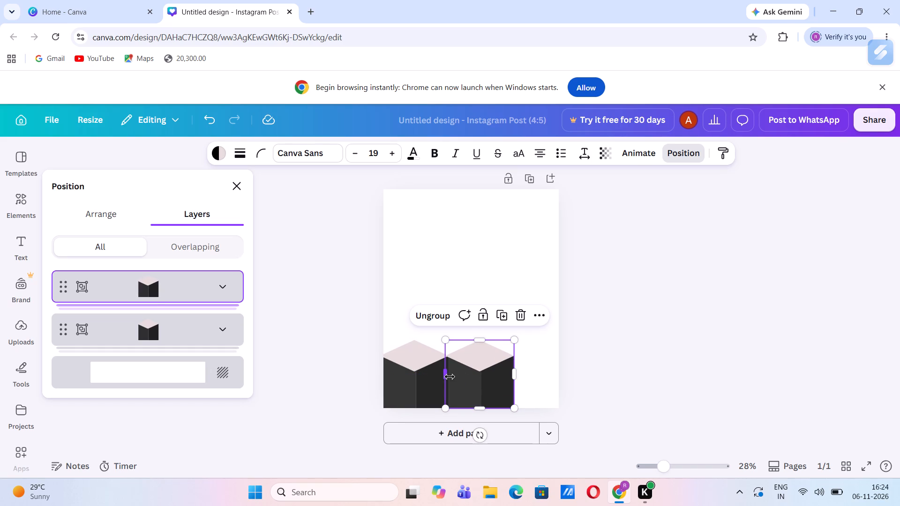
{"action": "left_click", "coordinate": [450, 377]}
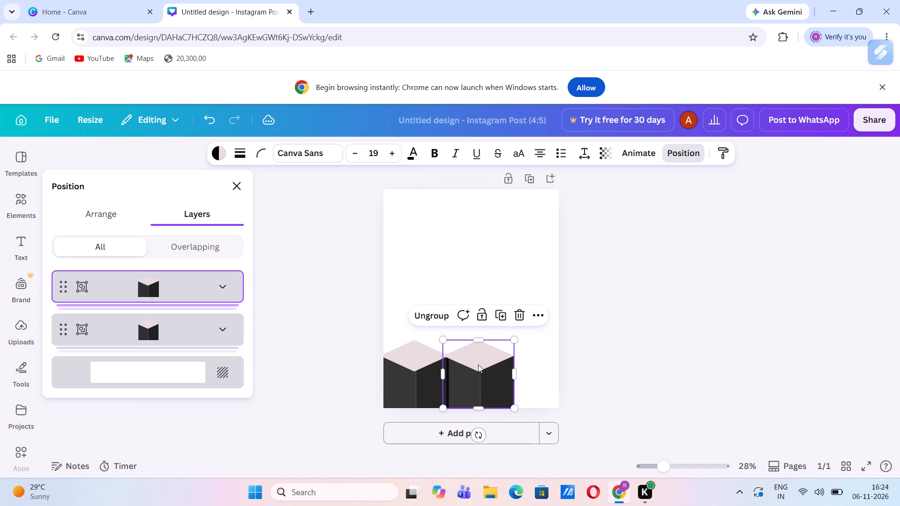
Undo the last adjustment to the duplicated cube's size.
{"action": "key", "text": "ctrl+z"}
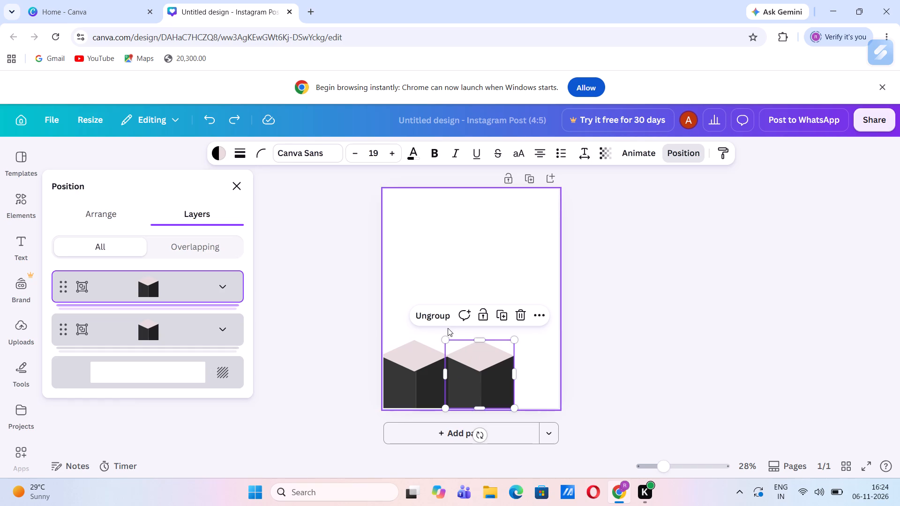
Ungroup the second cube and move its pale diamond up into the empty area above the cubes.
{"action": "left_click", "coordinate": [438, 318]}
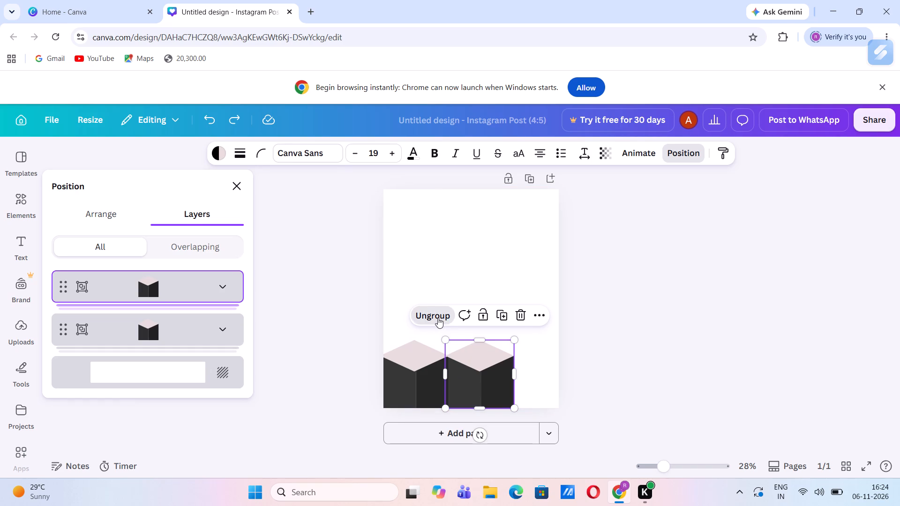
{"action": "left_click", "coordinate": [409, 285]}
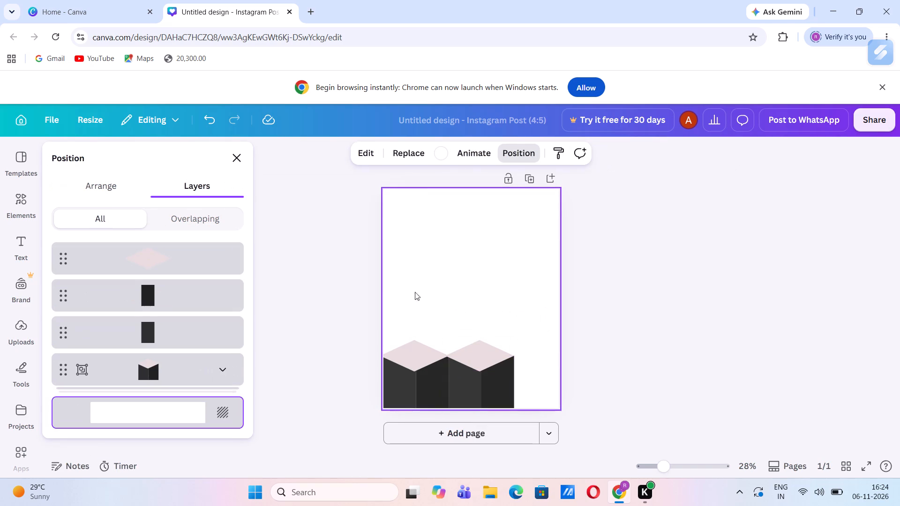
{"action": "left_click_drag", "start_coordinate": [478, 353], "coordinate": [442, 293]}
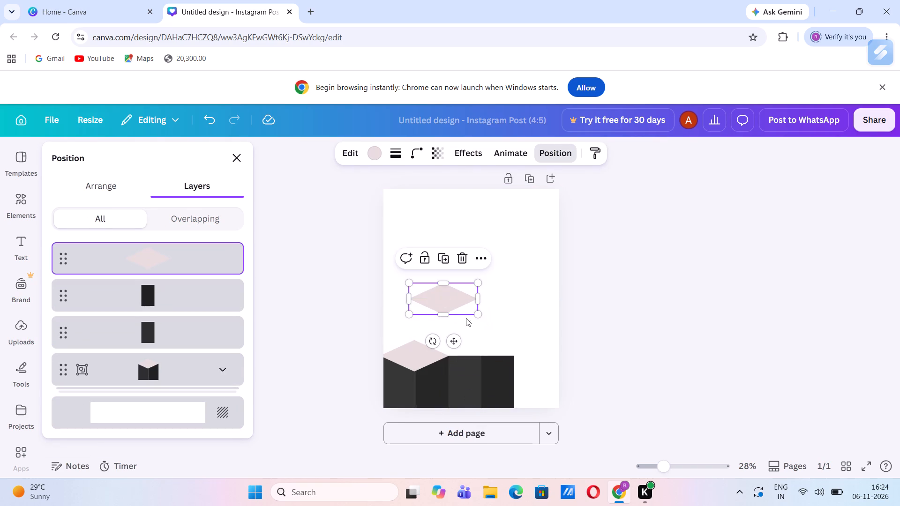
Widen the second cube's right-hand dark rectangle outward by nearly half, keeping its inner edge in place.
{"action": "left_click", "coordinate": [498, 366]}
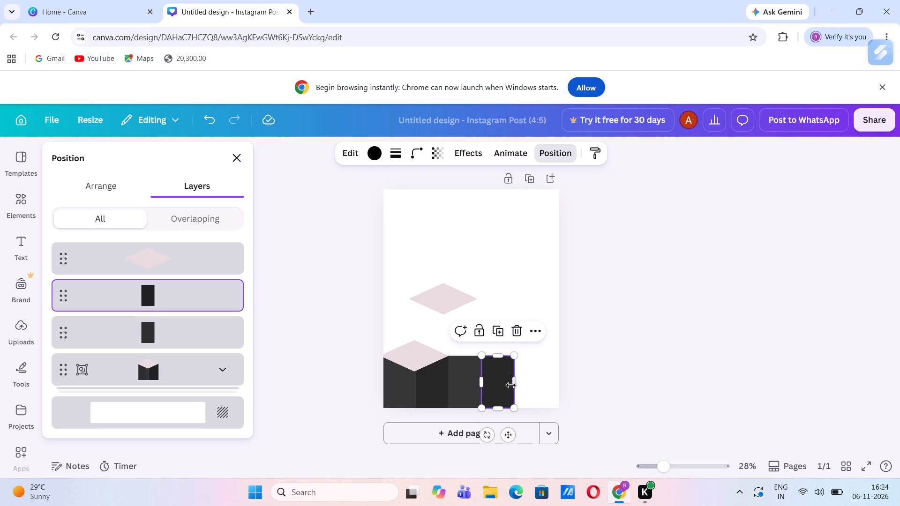
{"action": "left_click_drag", "start_coordinate": [514, 387], "coordinate": [529, 387]}
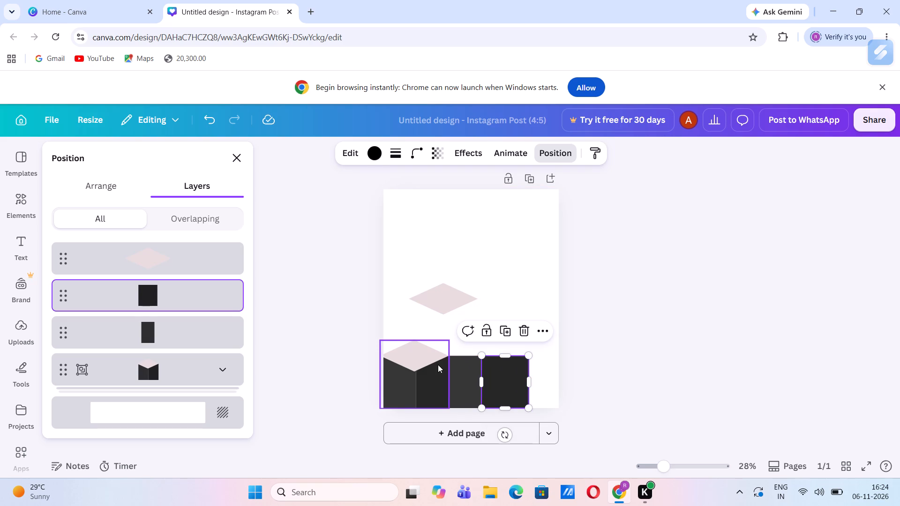
Stretch the second cube's left-hand dark rectangle upward to just above the first cube's diamond tip, keeping its base on the page's bottom edge.
{"action": "double_click", "coordinate": [472, 366]}
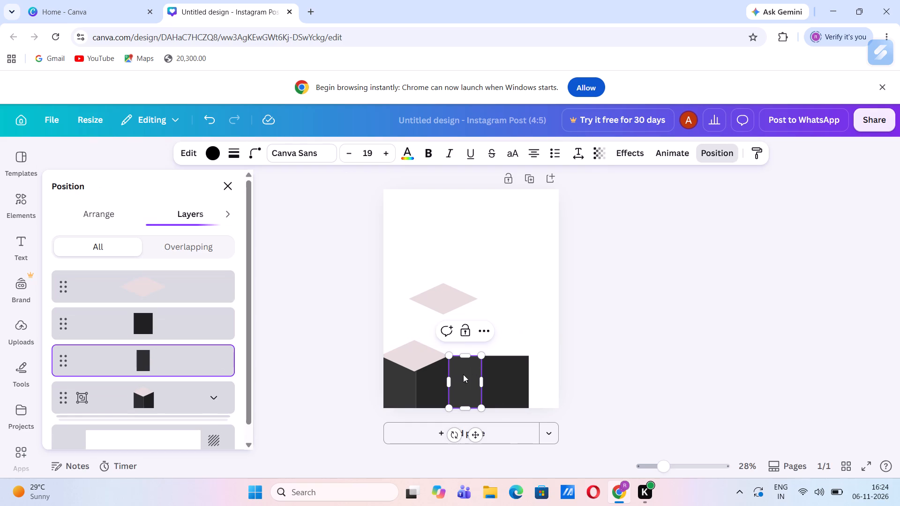
{"action": "left_click", "coordinate": [453, 381]}
Stretch the second cube's two dark faces upward to a height of about 454.
{"action": "left_click_drag", "start_coordinate": [465, 354], "coordinate": [458, 333]}
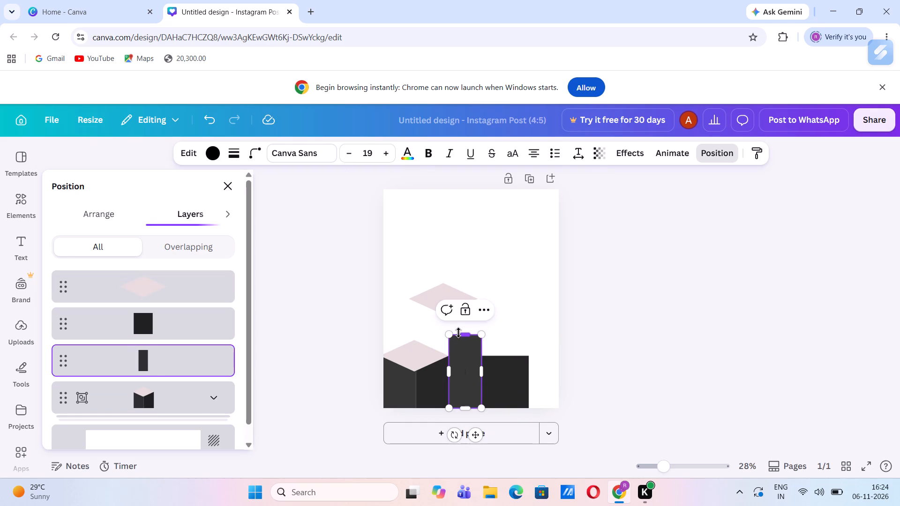
{"action": "left_click", "coordinate": [503, 357]}
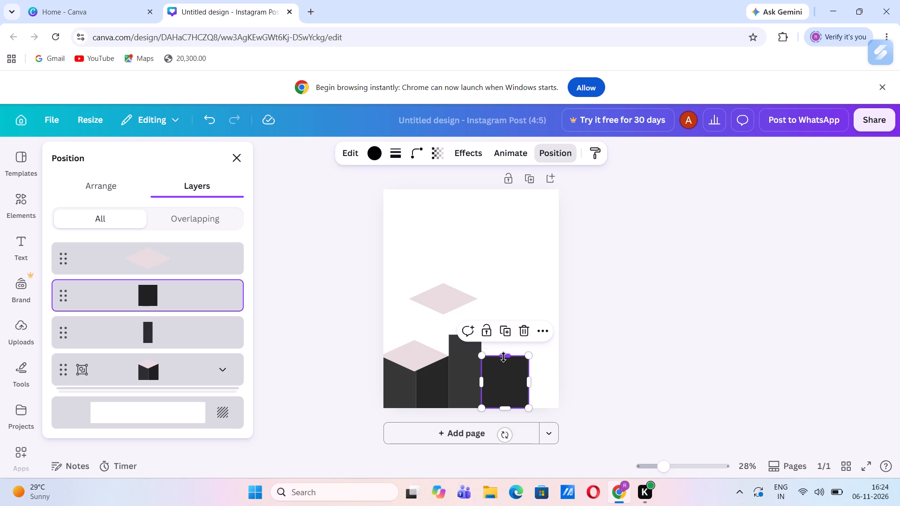
{"action": "left_click_drag", "start_coordinate": [503, 357], "coordinate": [495, 334]}
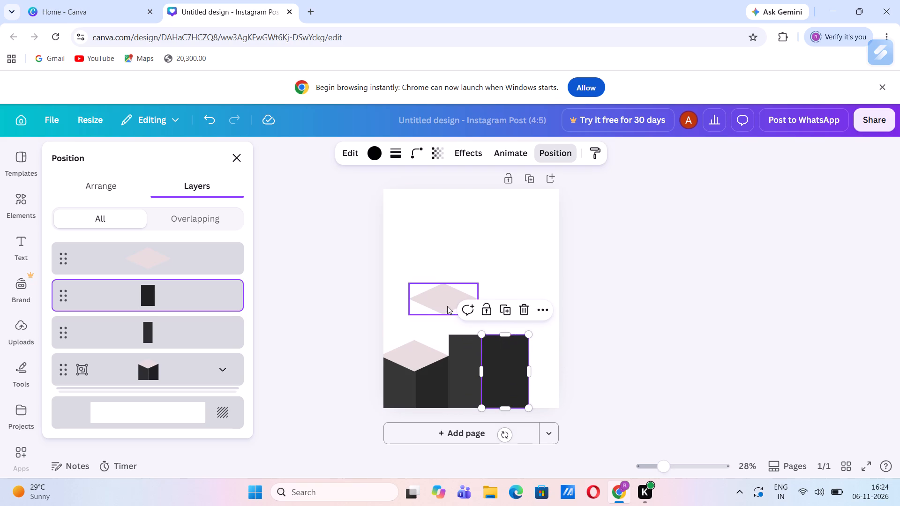
Place the loose pale diamond on top of the taller dark faces and widen it to span both of them.
{"action": "left_click_drag", "start_coordinate": [445, 303], "coordinate": [490, 332]}
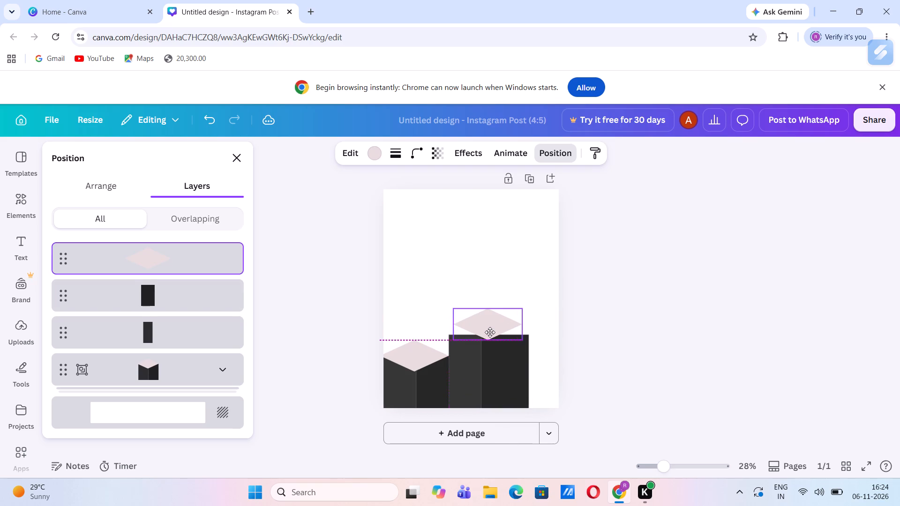
{"action": "left_click_drag", "start_coordinate": [490, 332], "coordinate": [485, 337]}
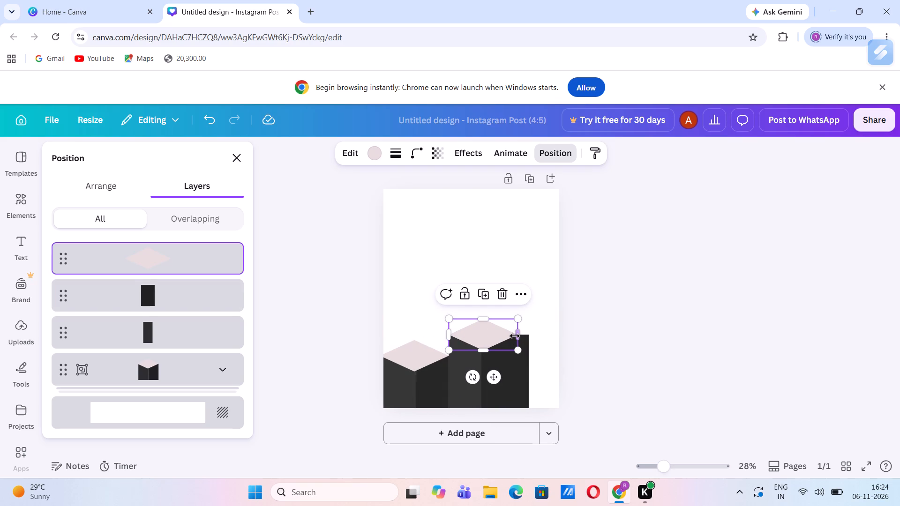
{"action": "left_click_drag", "start_coordinate": [517, 336], "coordinate": [528, 335]}
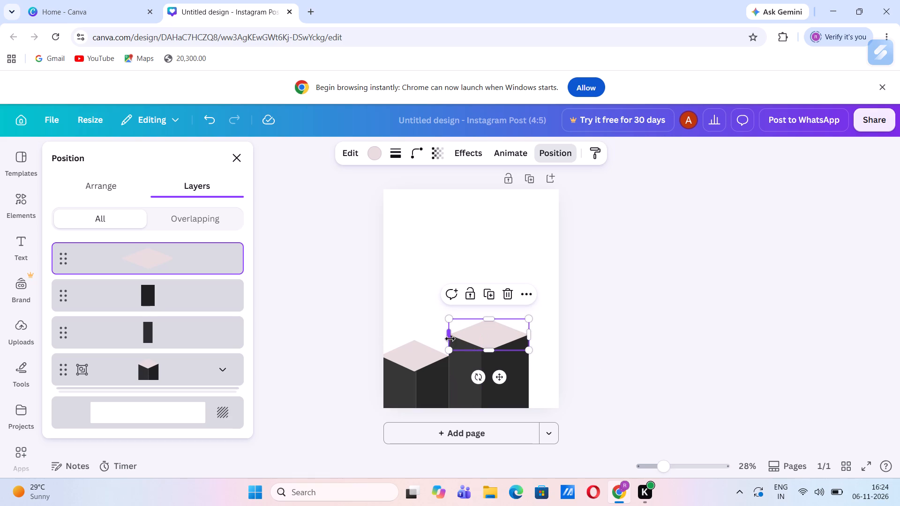
Widen the taller block's left dark face to about 246 so its edge meets the diamond's centre line.
{"action": "left_click", "coordinate": [417, 303]}
{"action": "left_click", "coordinate": [480, 368]}
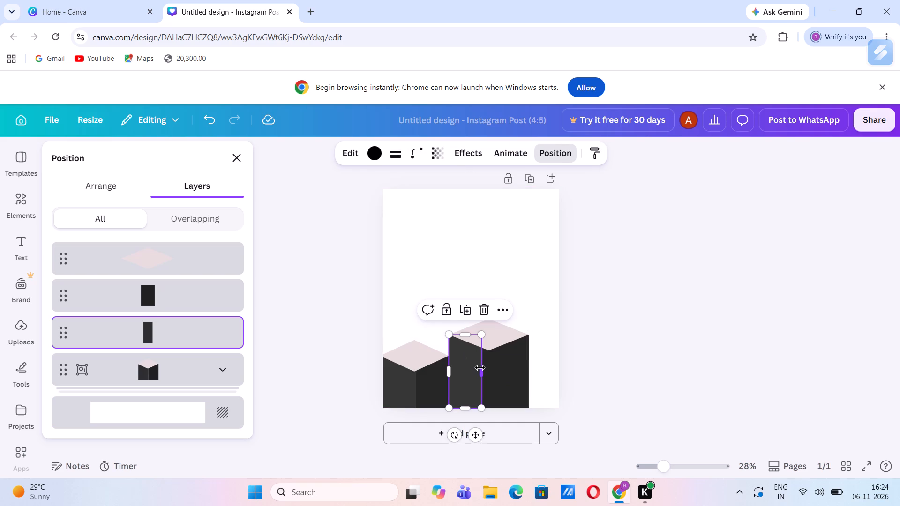
{"action": "left_click_drag", "start_coordinate": [482, 373], "coordinate": [487, 373]}
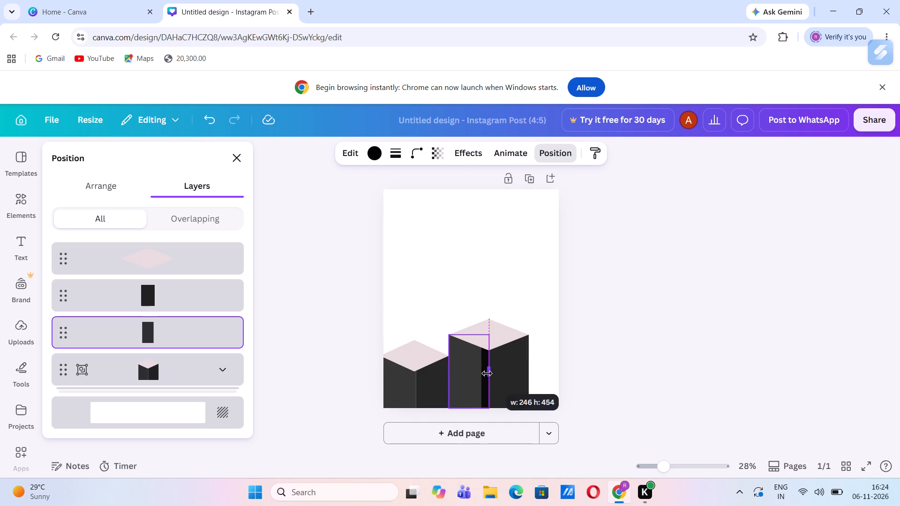
{"action": "left_click_drag", "start_coordinate": [487, 373], "coordinate": [488, 374]}
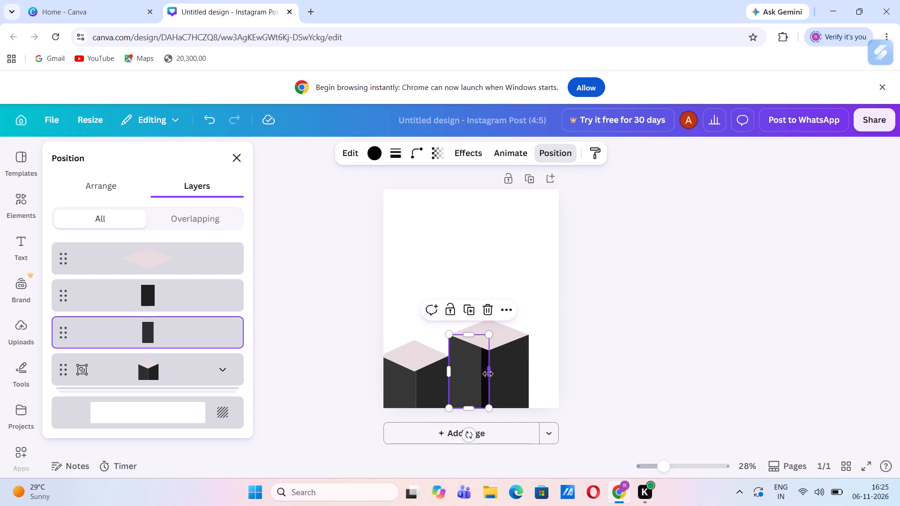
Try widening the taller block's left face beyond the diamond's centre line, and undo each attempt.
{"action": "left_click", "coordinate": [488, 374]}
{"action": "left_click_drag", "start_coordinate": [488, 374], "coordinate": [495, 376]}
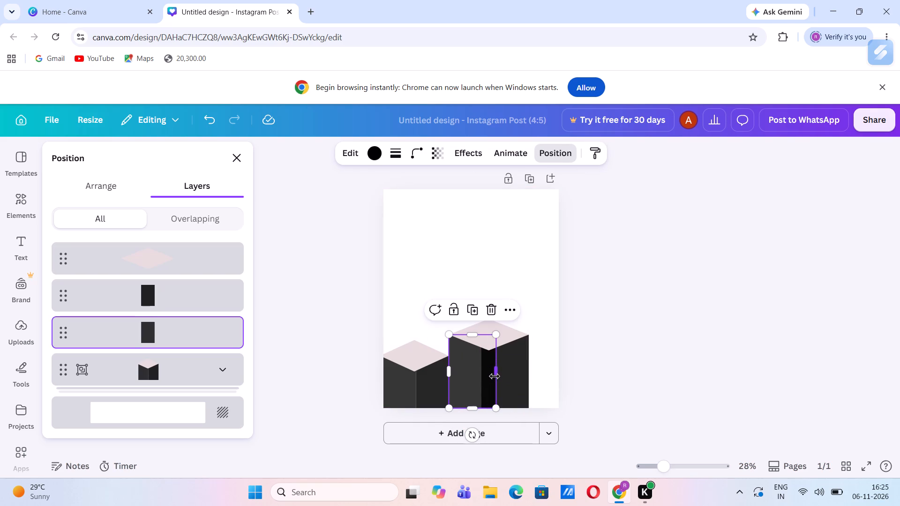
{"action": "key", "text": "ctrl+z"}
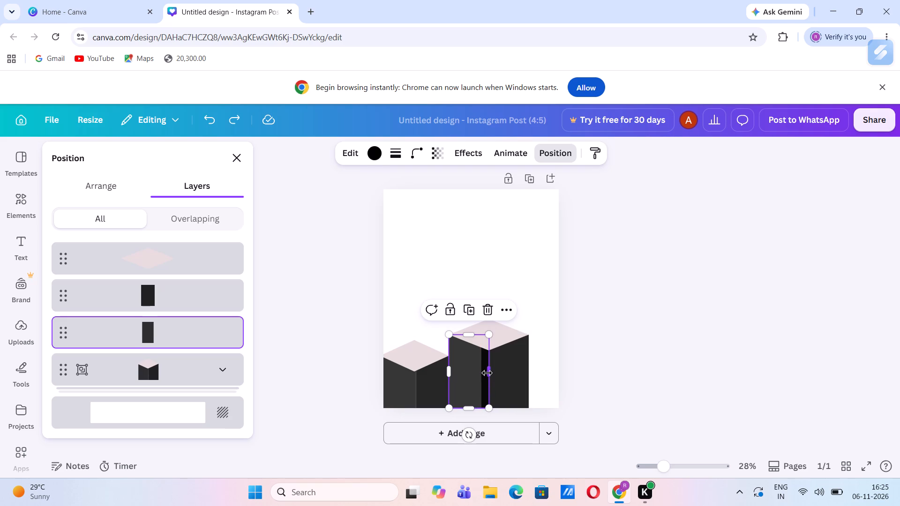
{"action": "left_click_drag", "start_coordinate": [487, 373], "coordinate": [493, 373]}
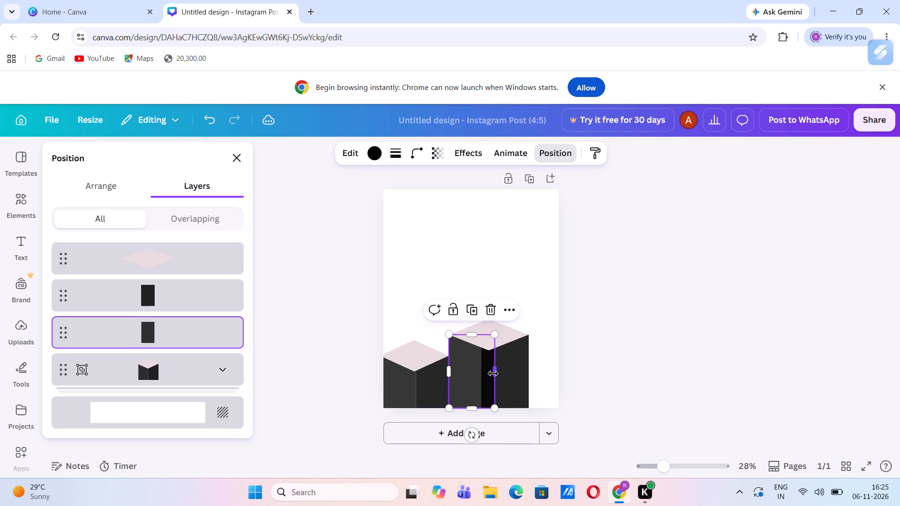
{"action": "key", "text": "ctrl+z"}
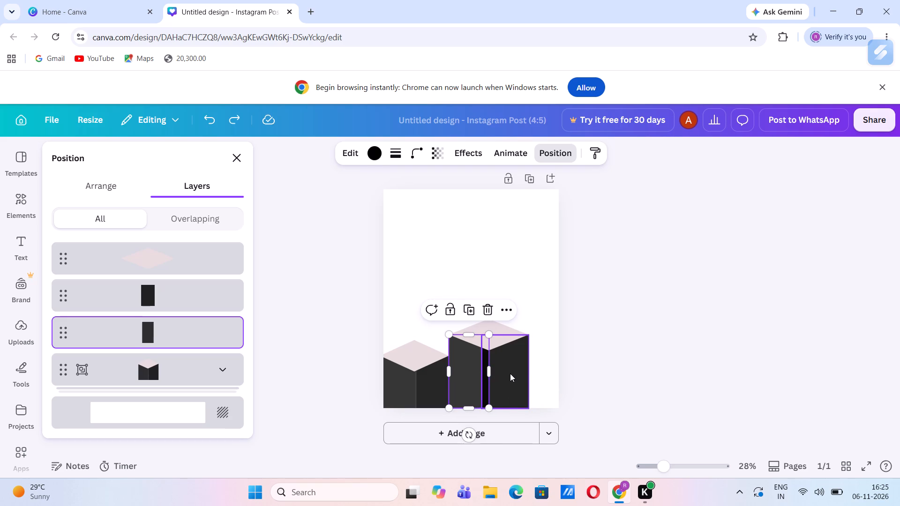
Narrow the taller block's right dark face so its inner edge meets the left face at the diamond's centre.
{"action": "left_click", "coordinate": [510, 373]}
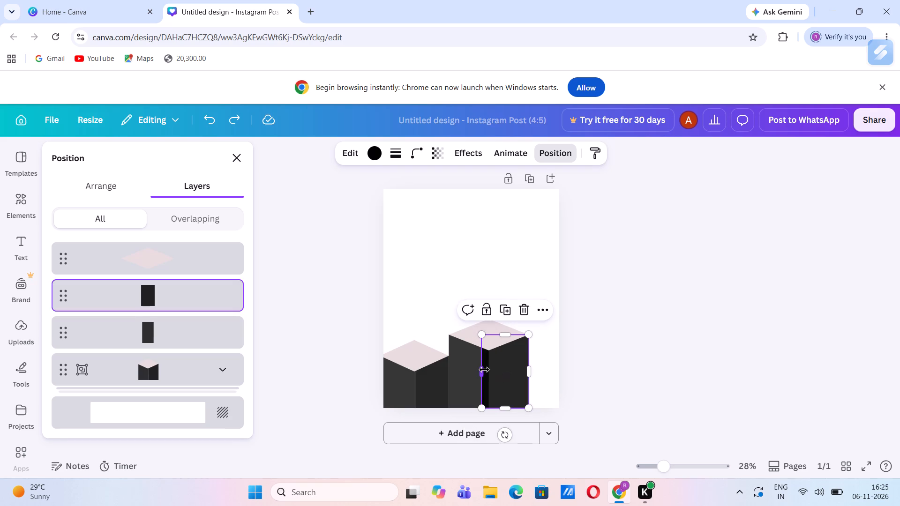
{"action": "left_click_drag", "start_coordinate": [484, 370], "coordinate": [493, 369]}
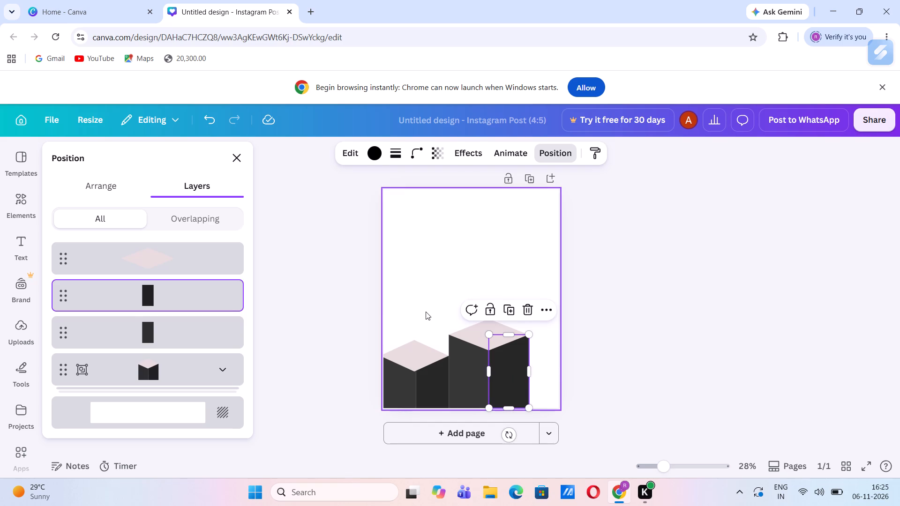
Duplicate the grouped small cube and place the copy over the taller block's right edge, running past the page's right side.
{"action": "left_click", "coordinate": [396, 293]}
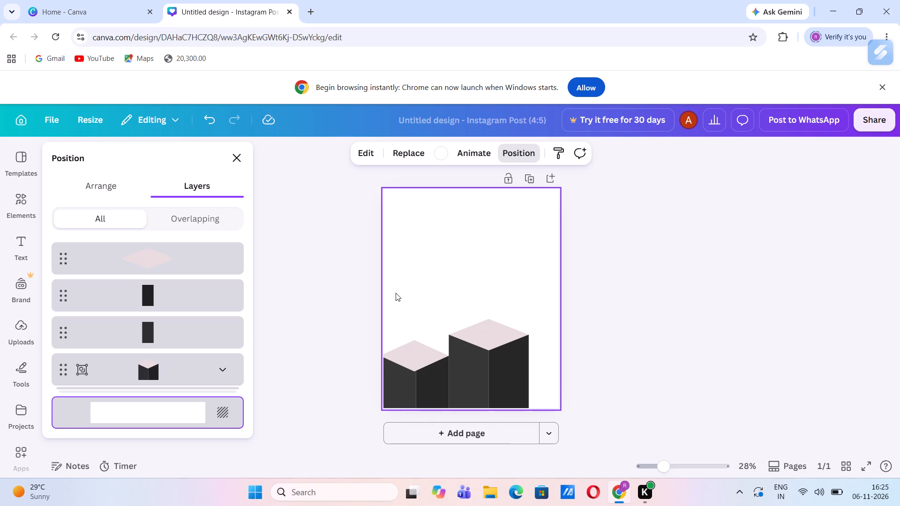
{"action": "left_click", "coordinate": [433, 373]}
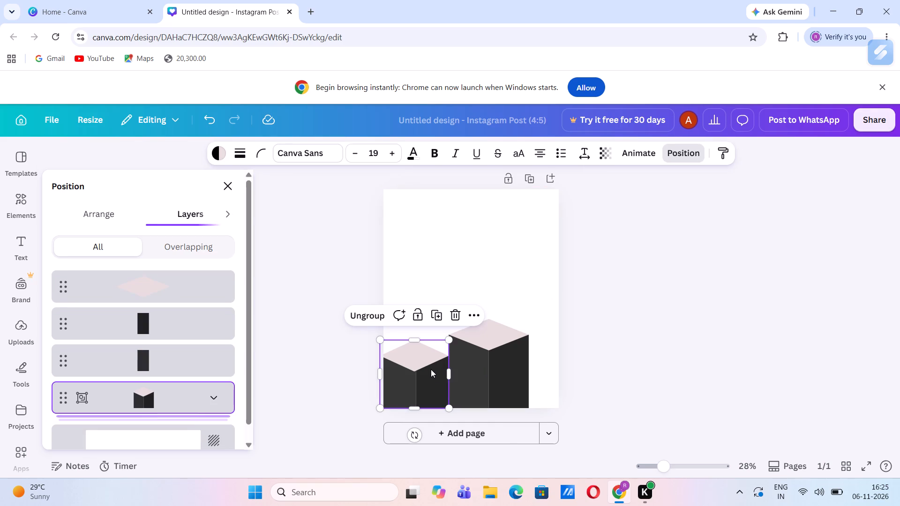
{"action": "left_click", "coordinate": [439, 317]}
{"action": "left_click_drag", "start_coordinate": [426, 367], "coordinate": [556, 367]}
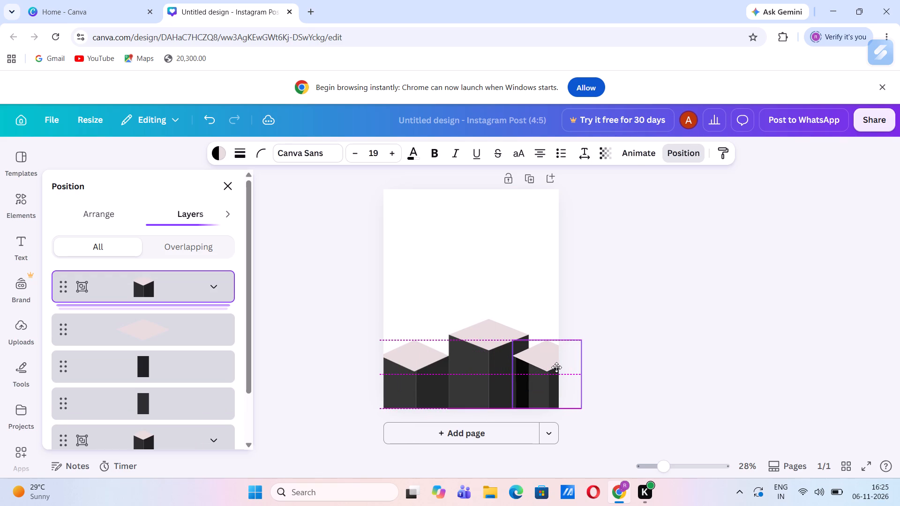
{"action": "left_click_drag", "start_coordinate": [556, 367], "coordinate": [560, 369]}
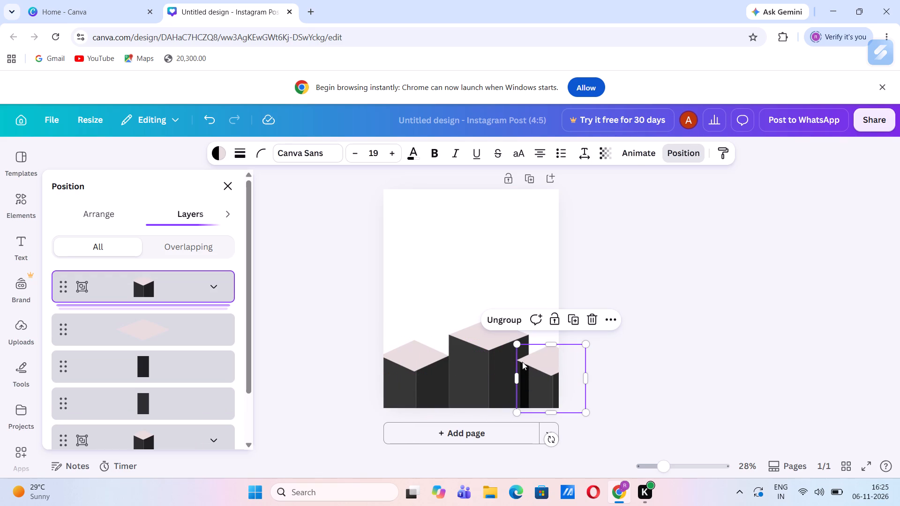
{"action": "left_click_drag", "start_coordinate": [540, 371], "coordinate": [524, 371]}
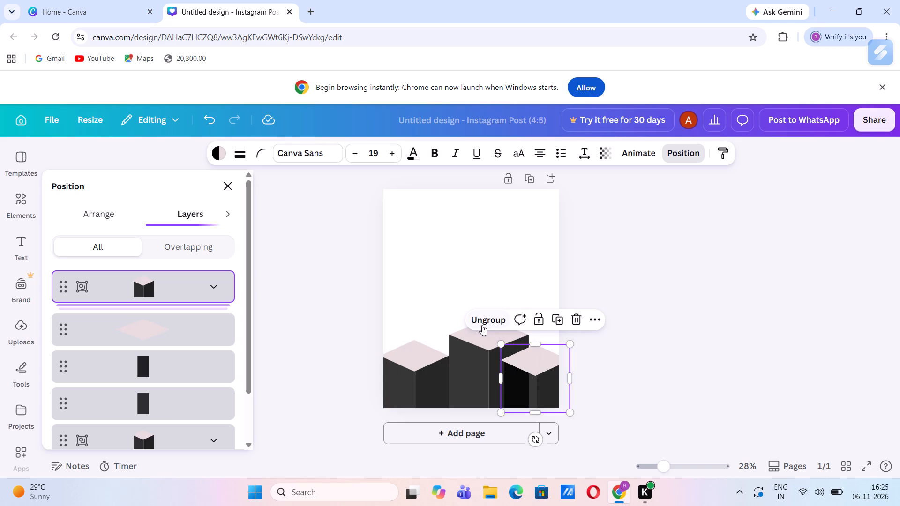
Ungroup the copied cube and move its pale diamond top to the empty area above the taller block.
{"action": "left_click", "coordinate": [477, 320]}
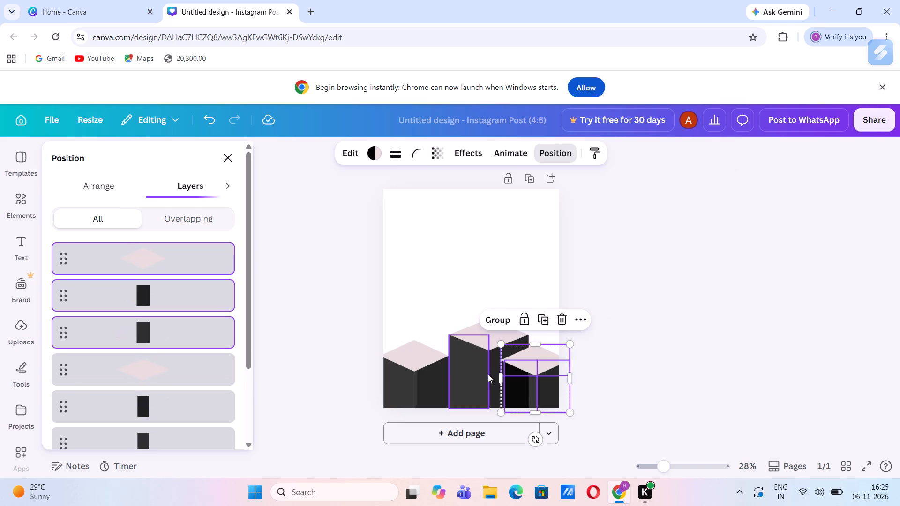
{"action": "left_click", "coordinate": [437, 284]}
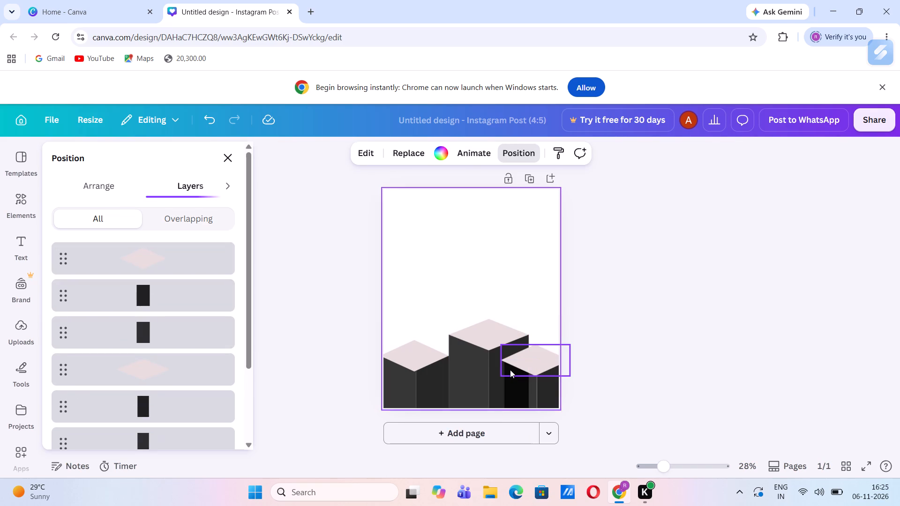
{"action": "left_click_drag", "start_coordinate": [519, 363], "coordinate": [483, 326]}
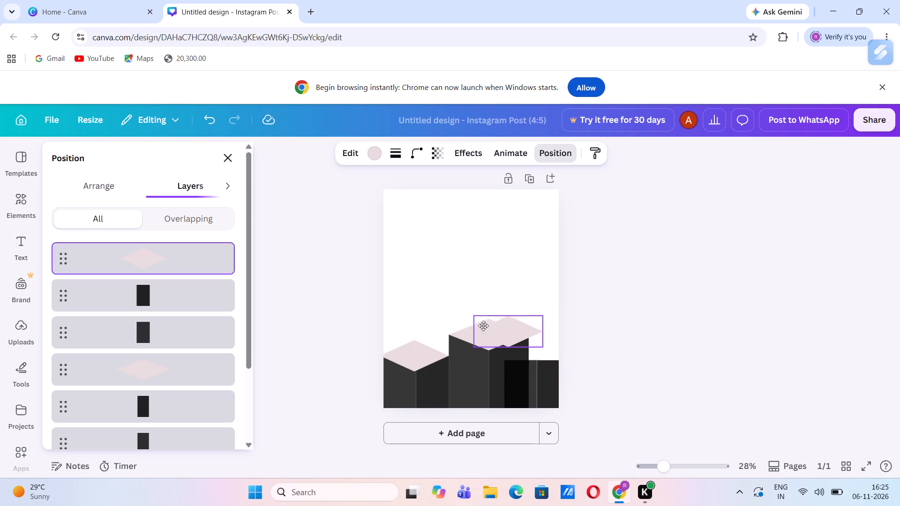
{"action": "left_click_drag", "start_coordinate": [483, 326], "coordinate": [456, 300]}
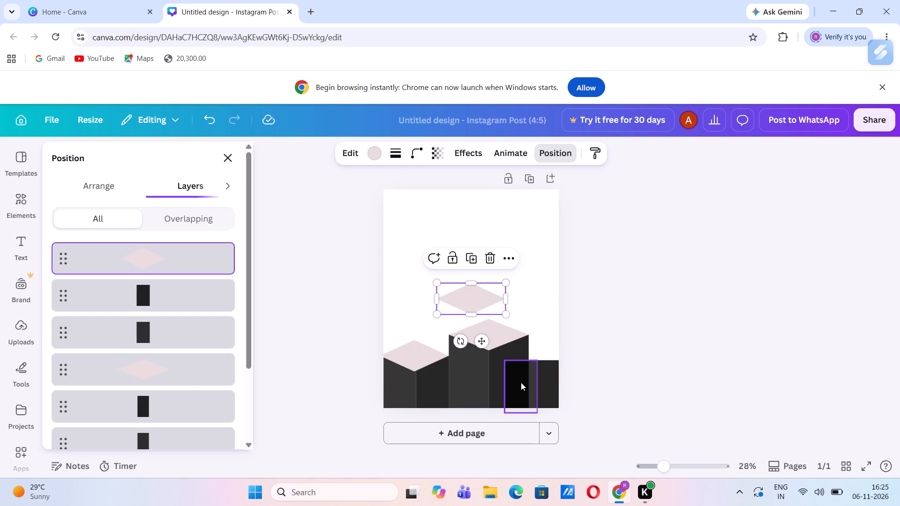
Resize the copied cube's left dark face to about 77 wide so it starts at the taller block's right edge.
{"action": "left_click", "coordinate": [517, 387]}
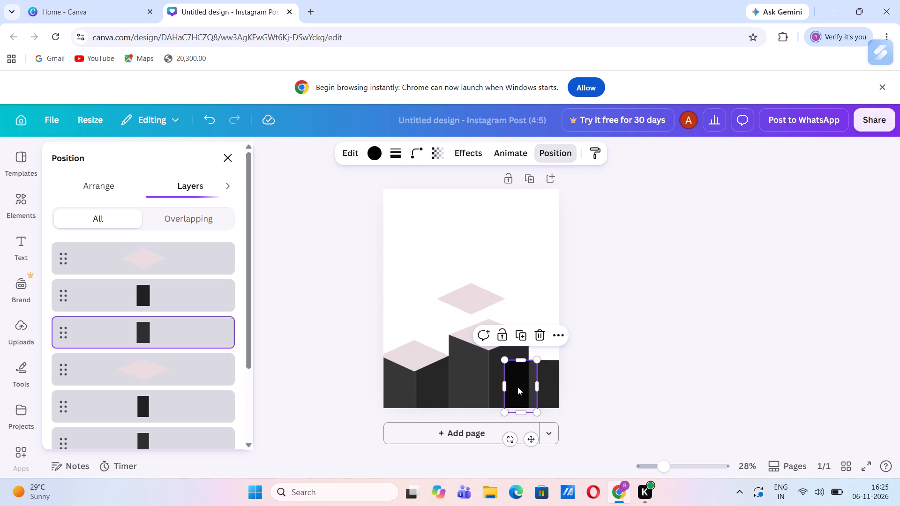
{"action": "left_click_drag", "start_coordinate": [503, 387], "coordinate": [521, 388]}
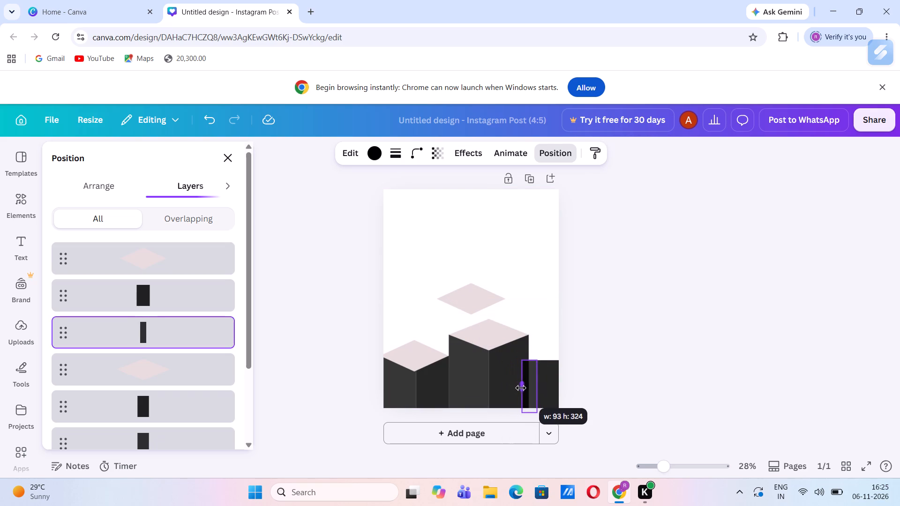
{"action": "left_click_drag", "start_coordinate": [521, 388], "coordinate": [523, 389]}
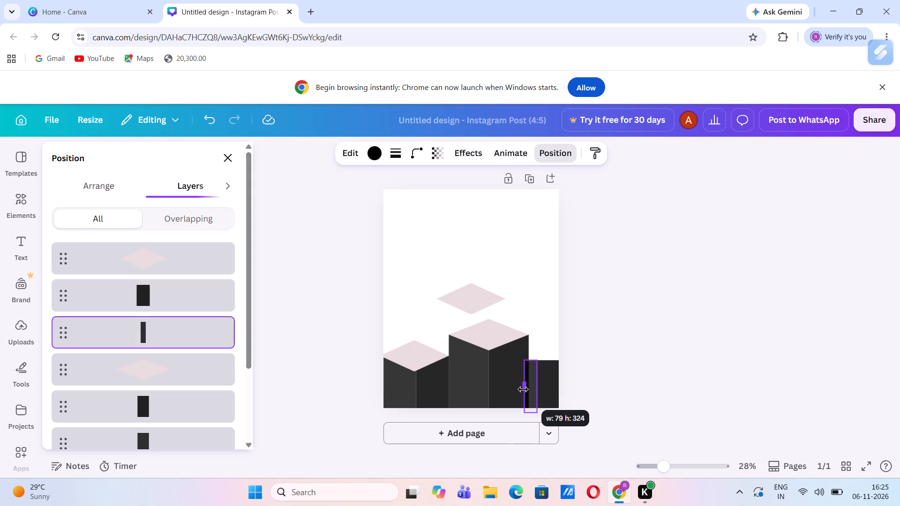
{"action": "left_click_drag", "start_coordinate": [523, 389], "coordinate": [525, 391]}
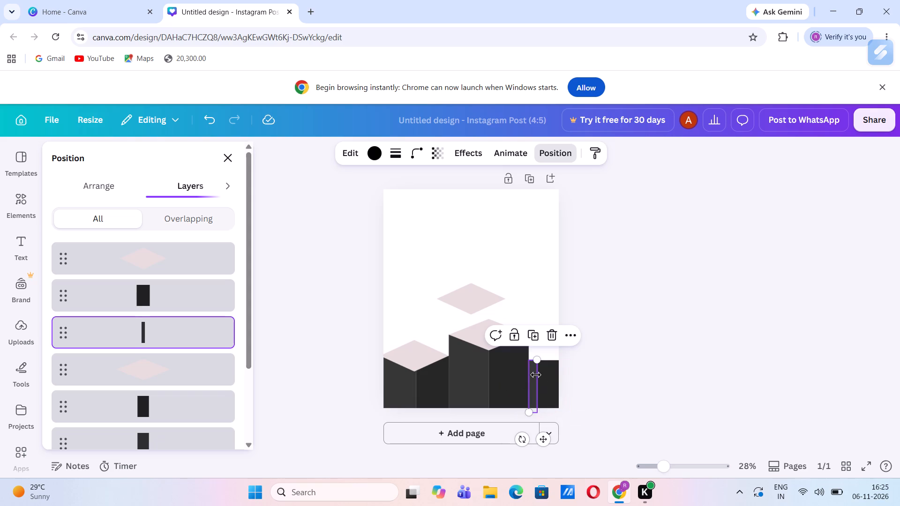
{"action": "left_click_drag", "start_coordinate": [536, 375], "coordinate": [542, 375]}
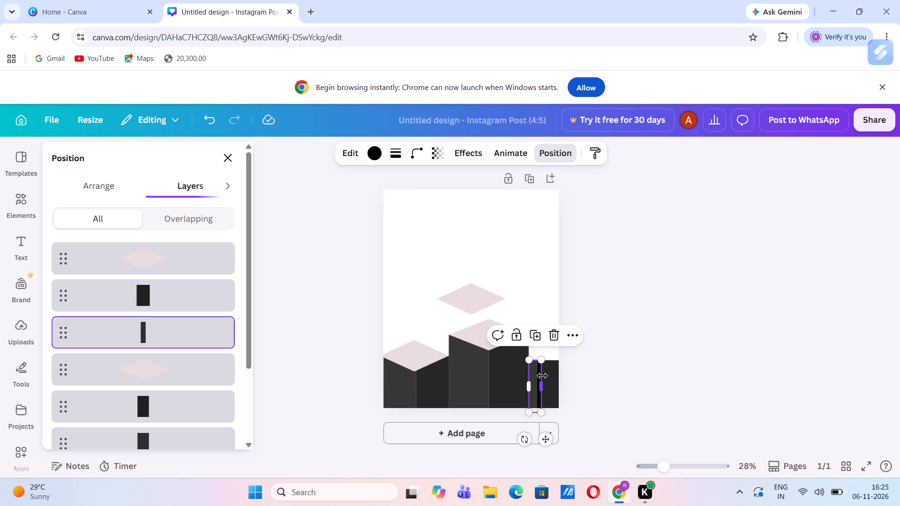
{"action": "left_click", "coordinate": [542, 383]}
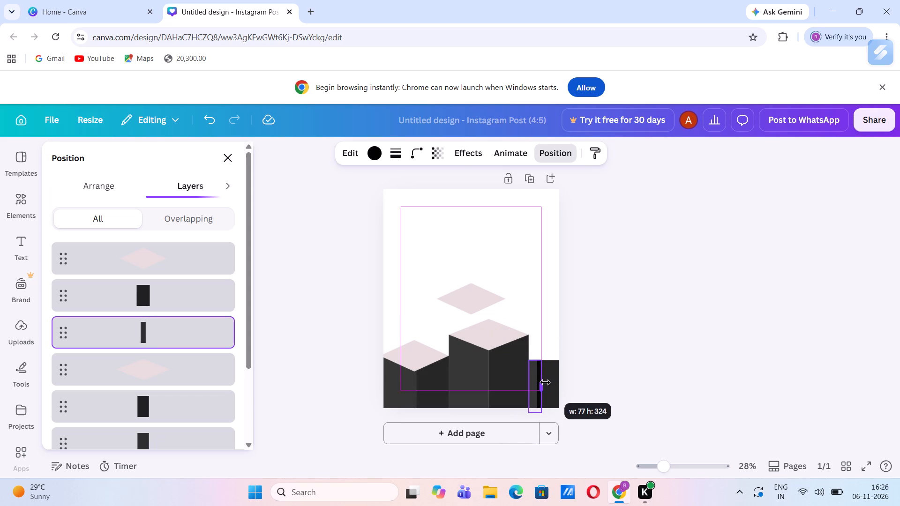
{"action": "key", "text": "ctrl+z"}
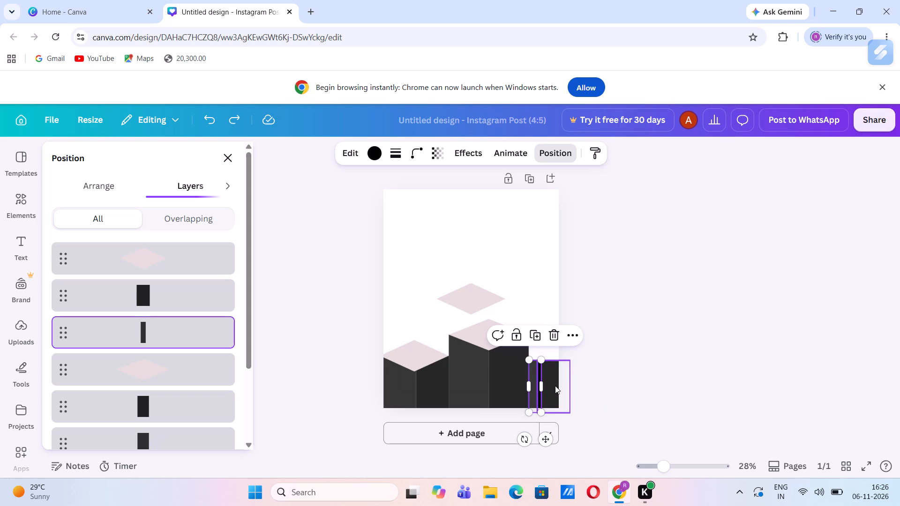
Narrow the copied cube's right dark face to about 176 so its inner edge meets the left face.
{"action": "left_click", "coordinate": [559, 386]}
{"action": "left_click", "coordinate": [550, 383]}
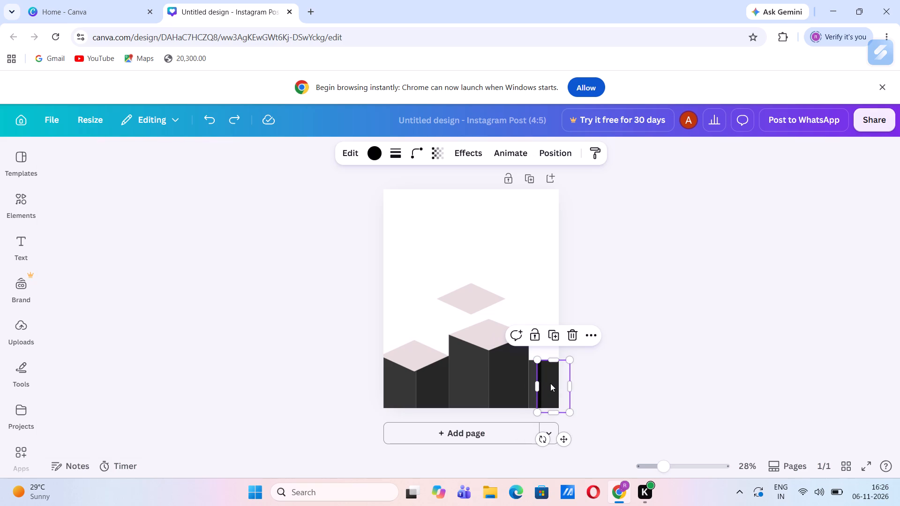
{"action": "left_click_drag", "start_coordinate": [539, 383], "coordinate": [545, 383]}
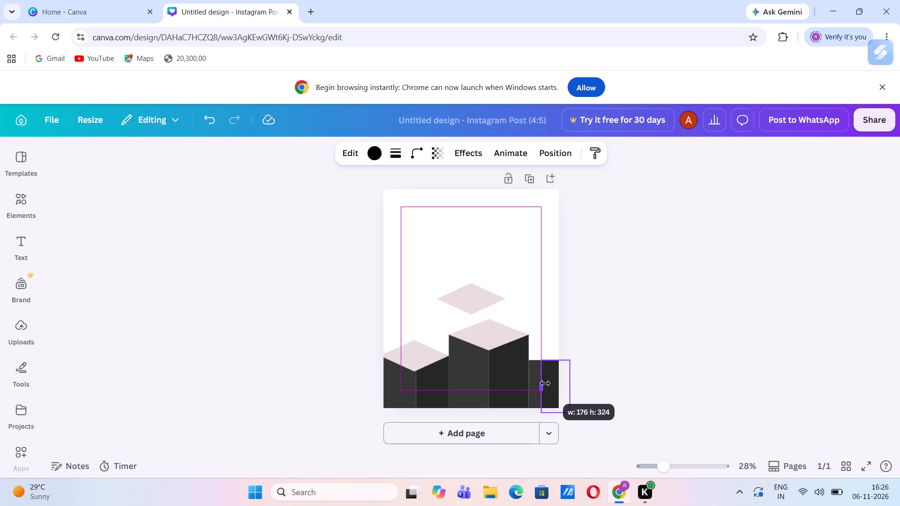
{"action": "left_click_drag", "start_coordinate": [545, 383], "coordinate": [544, 383]}
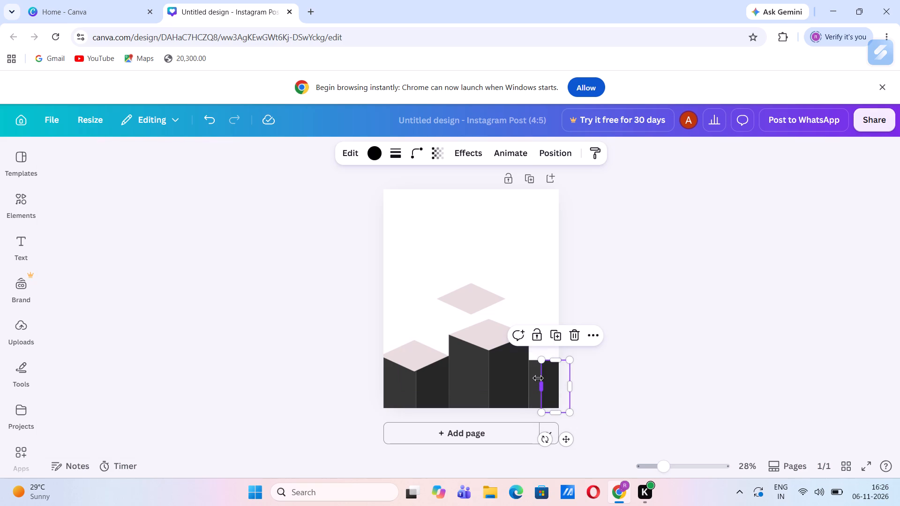
{"action": "left_click", "coordinate": [417, 303]}
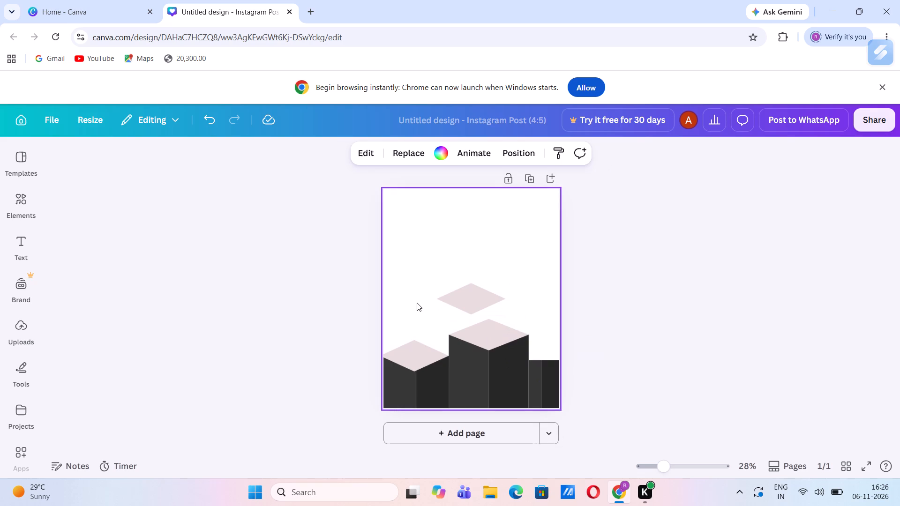
Shrink the loose pale diamond proportionally and place it on top of the narrow dark faces at the page's right edge.
{"action": "left_click", "coordinate": [539, 362]}
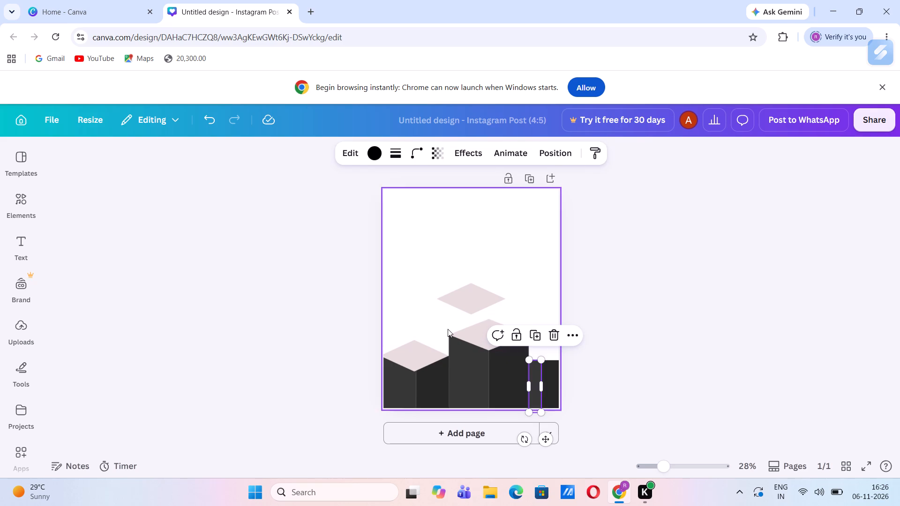
{"action": "left_click", "coordinate": [450, 295]}
{"action": "left_click", "coordinate": [450, 295]}
{"action": "left_click_drag", "start_coordinate": [450, 295], "coordinate": [476, 309]}
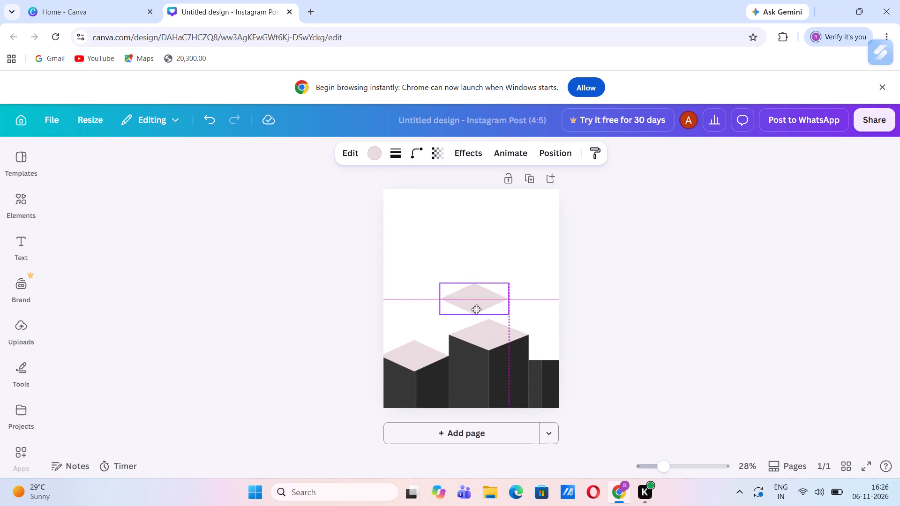
{"action": "left_click_drag", "start_coordinate": [476, 309], "coordinate": [519, 345]}
{"action": "left_click_drag", "start_coordinate": [525, 349], "coordinate": [534, 350]}
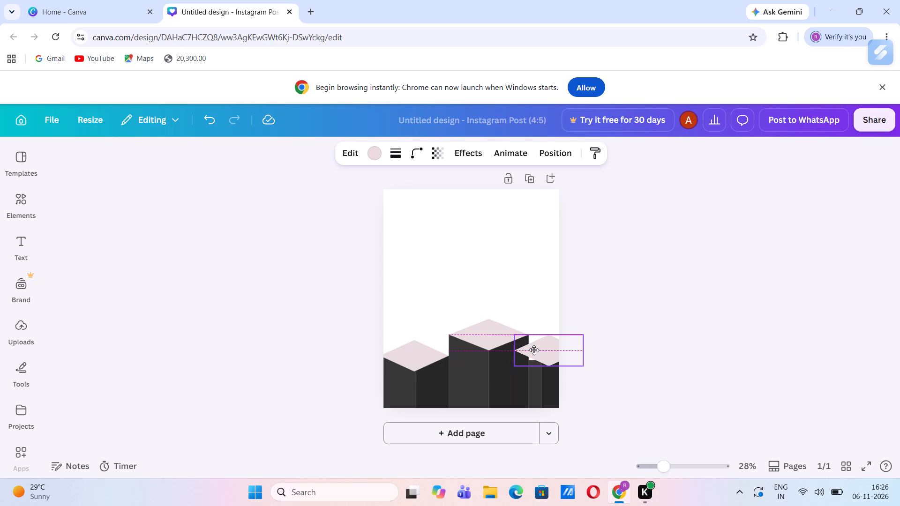
{"action": "left_click_drag", "start_coordinate": [534, 350], "coordinate": [442, 299]}
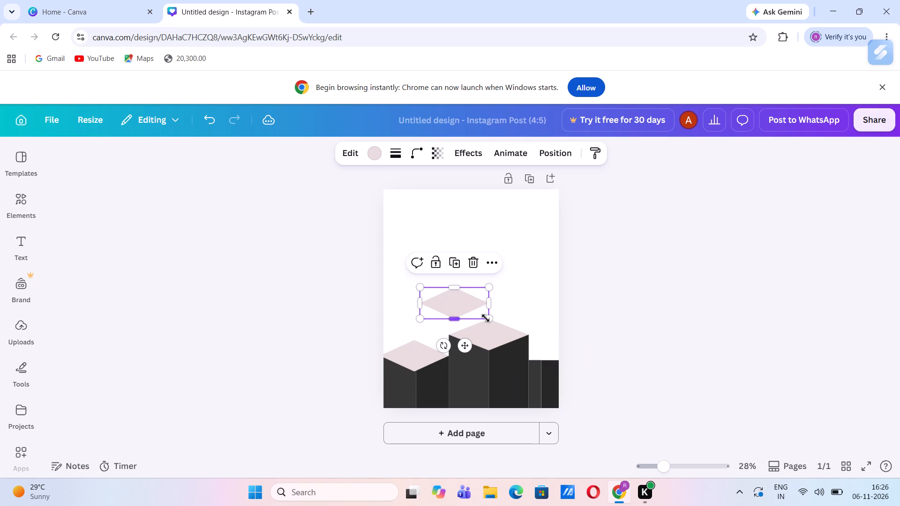
{"action": "left_click_drag", "start_coordinate": [487, 318], "coordinate": [457, 304]}
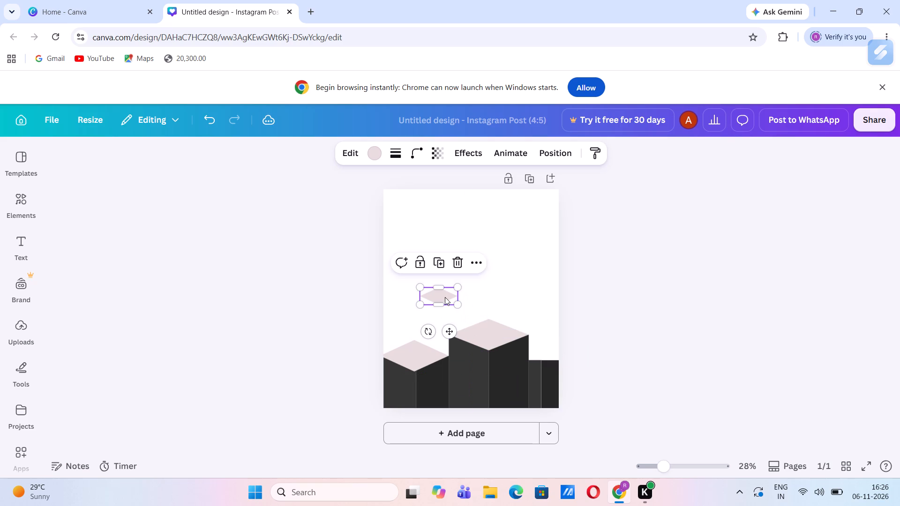
{"action": "left_click_drag", "start_coordinate": [445, 297], "coordinate": [551, 358]}
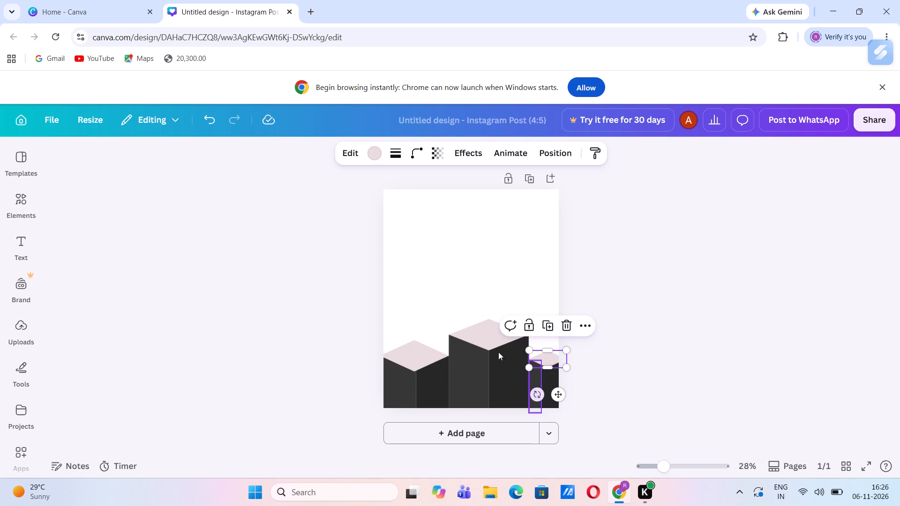
Try narrowing the grouped cube at the page's left edge from its right side, and undo the last reduction.
{"action": "left_click", "coordinate": [436, 361]}
{"action": "left_click_drag", "start_coordinate": [453, 373], "coordinate": [449, 373]}
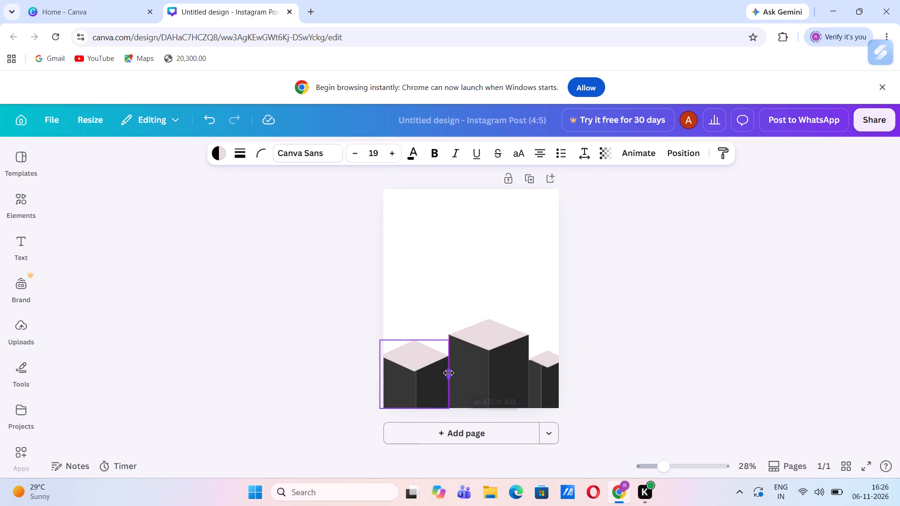
{"action": "left_click_drag", "start_coordinate": [449, 373], "coordinate": [445, 375]}
{"action": "left_click_drag", "start_coordinate": [445, 375], "coordinate": [432, 288]}
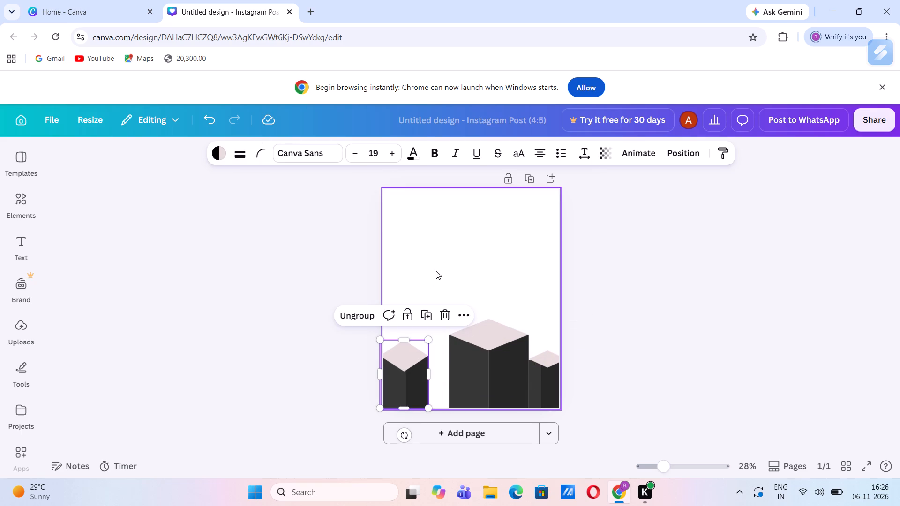
{"action": "key", "text": "ctrl+z"}
{"action": "left_click", "coordinate": [434, 266]}
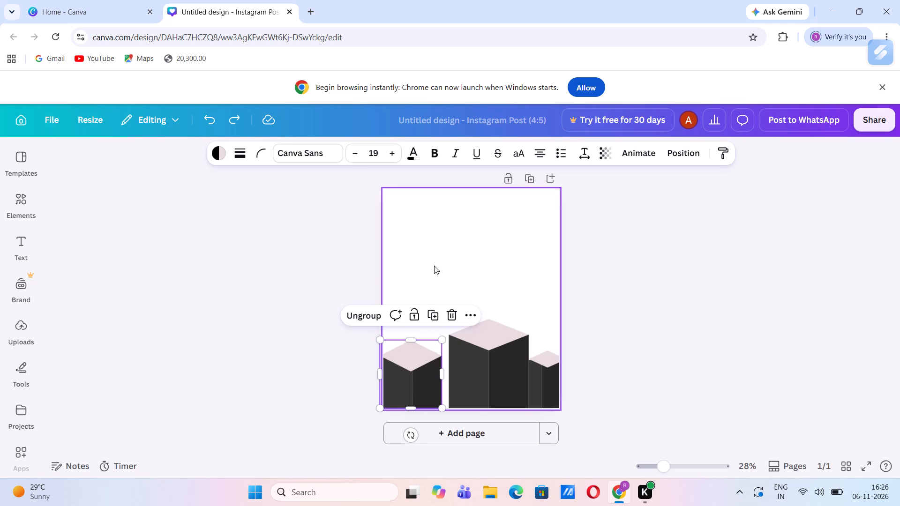
Group the tall middle block's two dark faces with the pale diamond on top of them.
{"action": "left_click", "coordinate": [466, 354]}
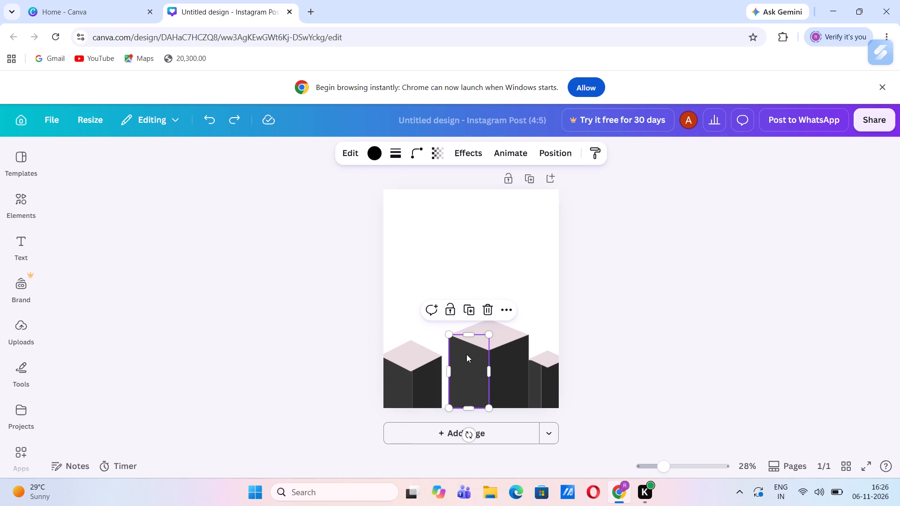
{"action": "left_click", "coordinate": [510, 306]}
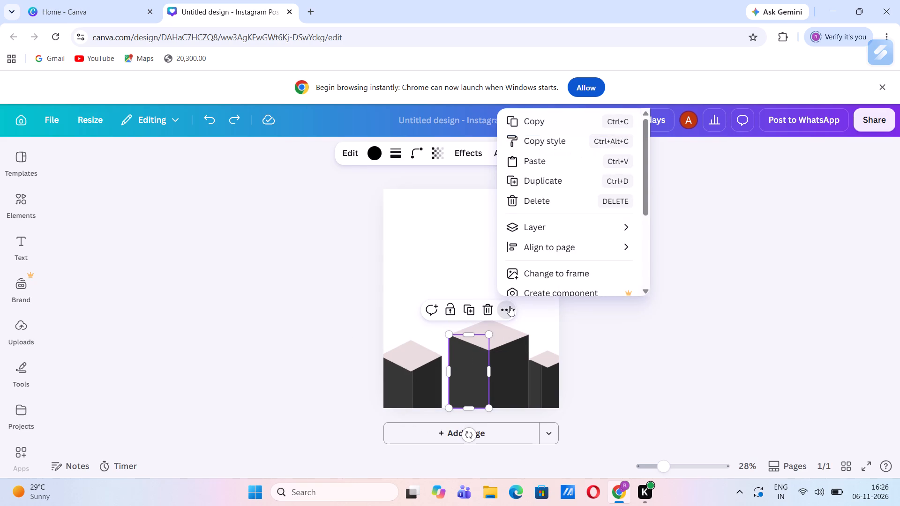
{"action": "left_click", "coordinate": [532, 222]}
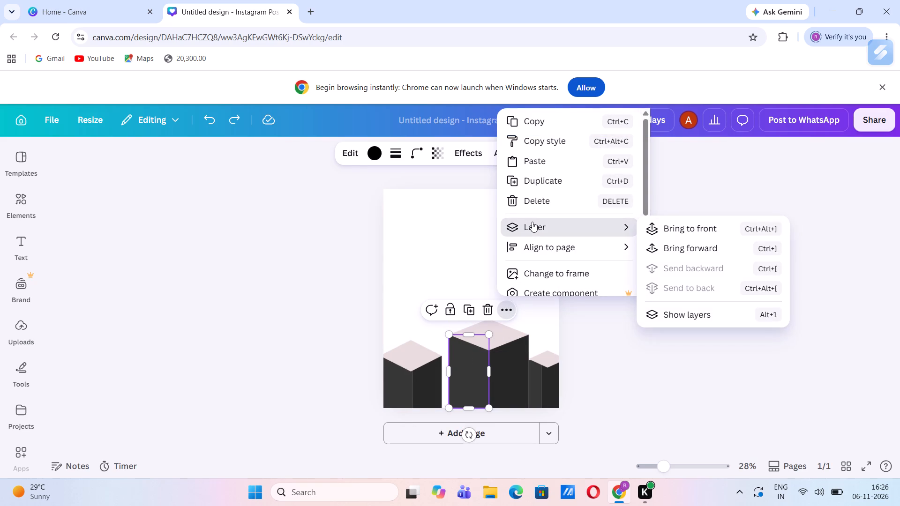
{"action": "left_click", "coordinate": [658, 311]}
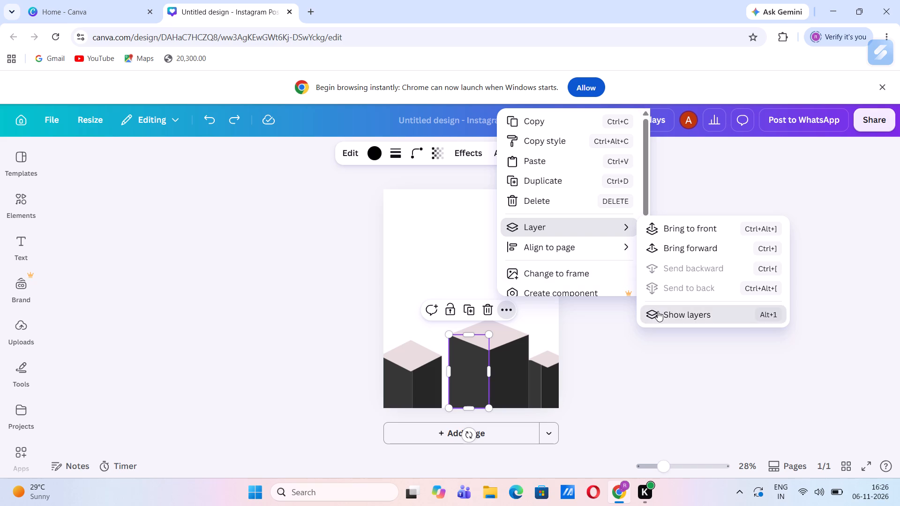
{"action": "left_click", "coordinate": [161, 395]}
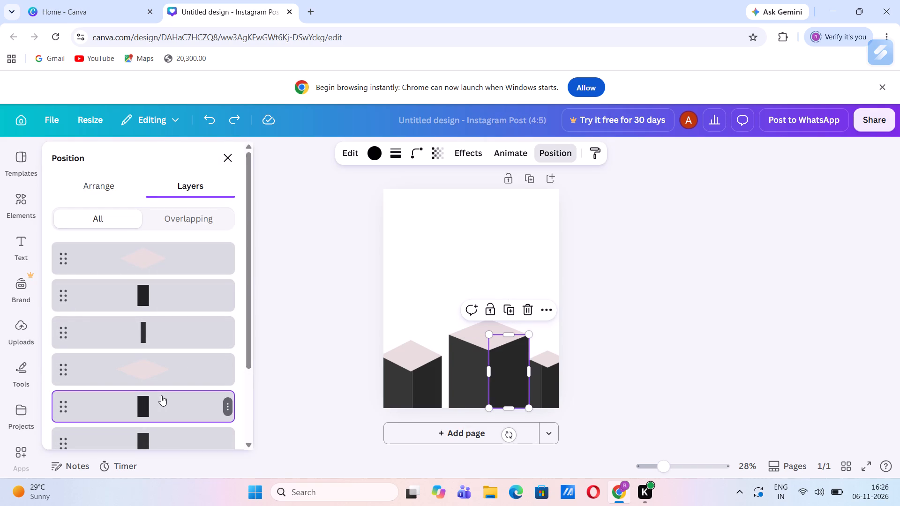
{"action": "left_click", "coordinate": [161, 395], "text": "shift"}
{"action": "left_click", "coordinate": [143, 370], "text": "shift"}
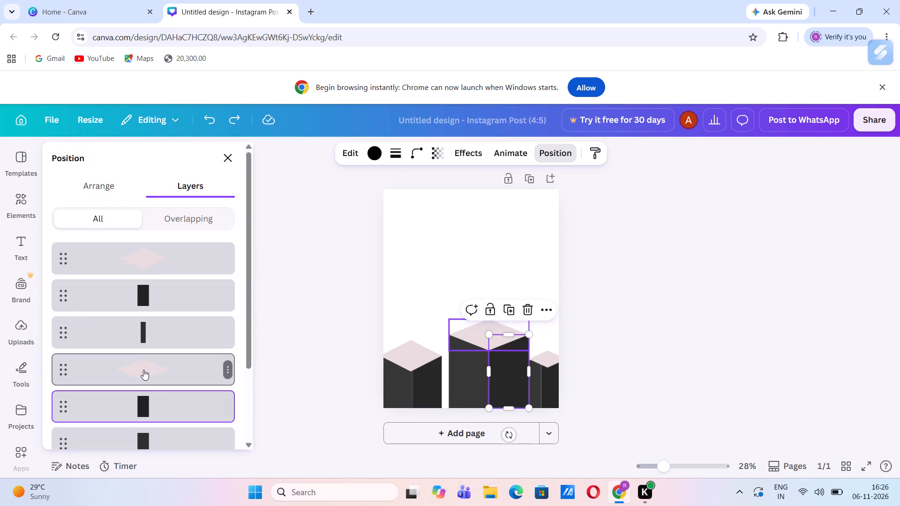
{"action": "left_click", "coordinate": [140, 436], "text": "shift"}
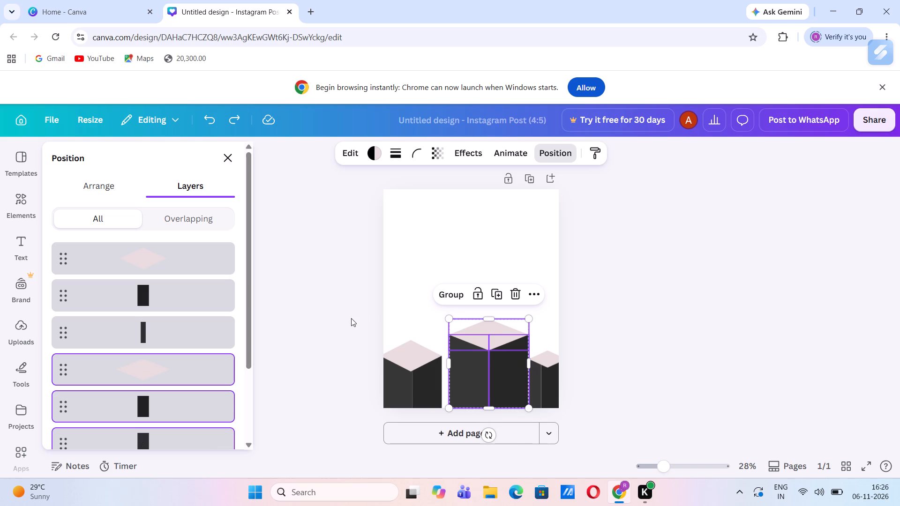
{"action": "left_click", "coordinate": [442, 287]}
Move the grouped tall block left along the baseline until it meets the short block's right edge.
{"action": "left_click_drag", "start_coordinate": [490, 351], "coordinate": [484, 351]}
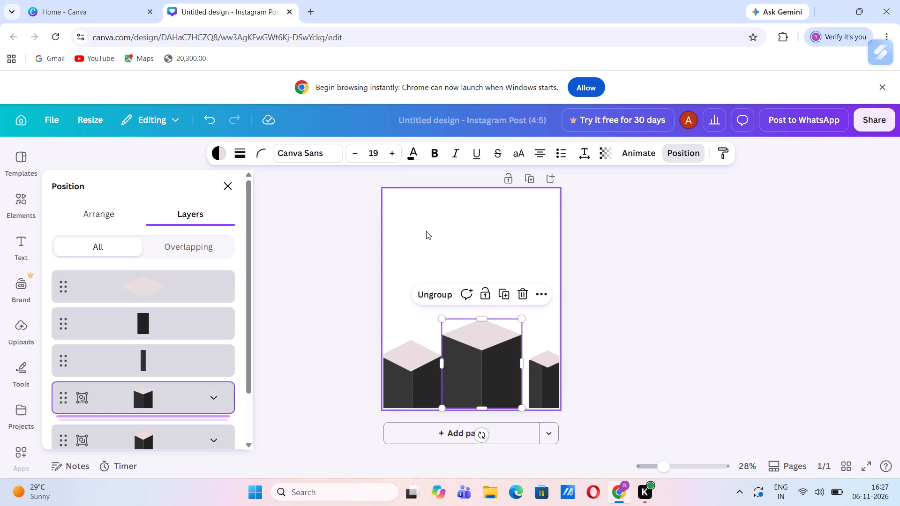
{"action": "left_click", "coordinate": [426, 231]}
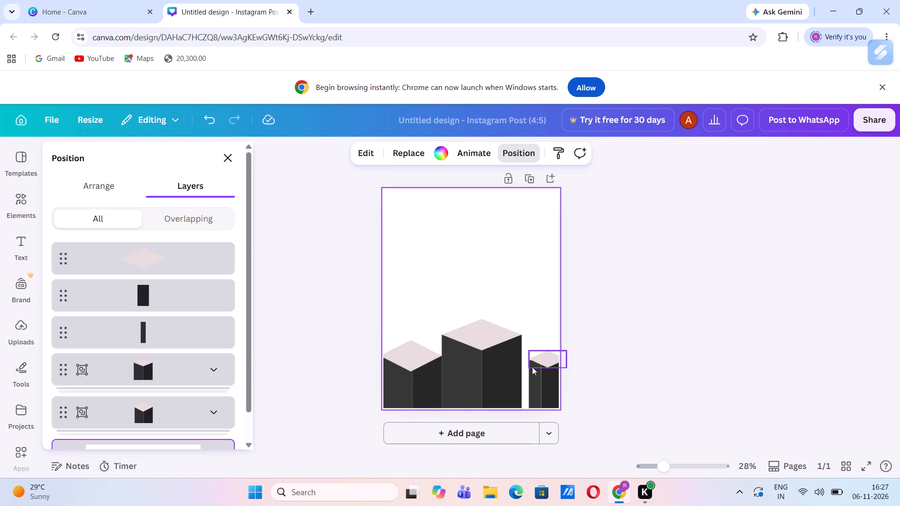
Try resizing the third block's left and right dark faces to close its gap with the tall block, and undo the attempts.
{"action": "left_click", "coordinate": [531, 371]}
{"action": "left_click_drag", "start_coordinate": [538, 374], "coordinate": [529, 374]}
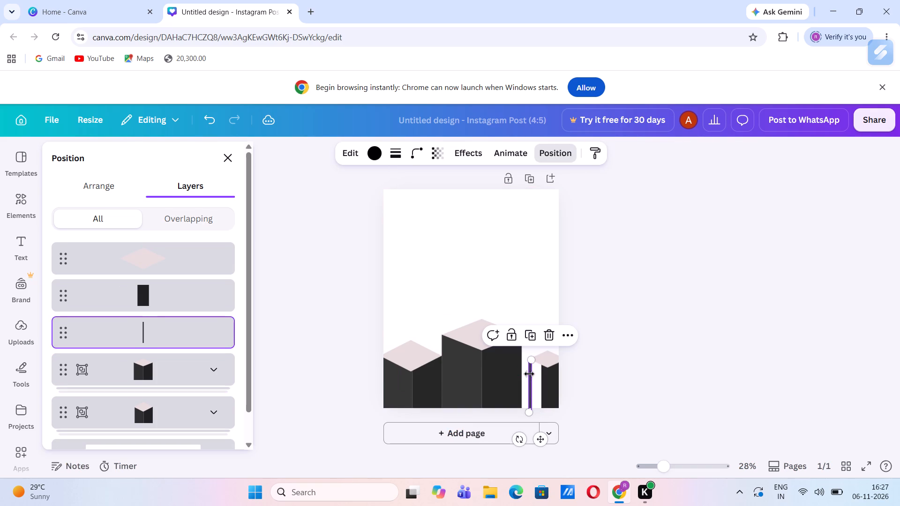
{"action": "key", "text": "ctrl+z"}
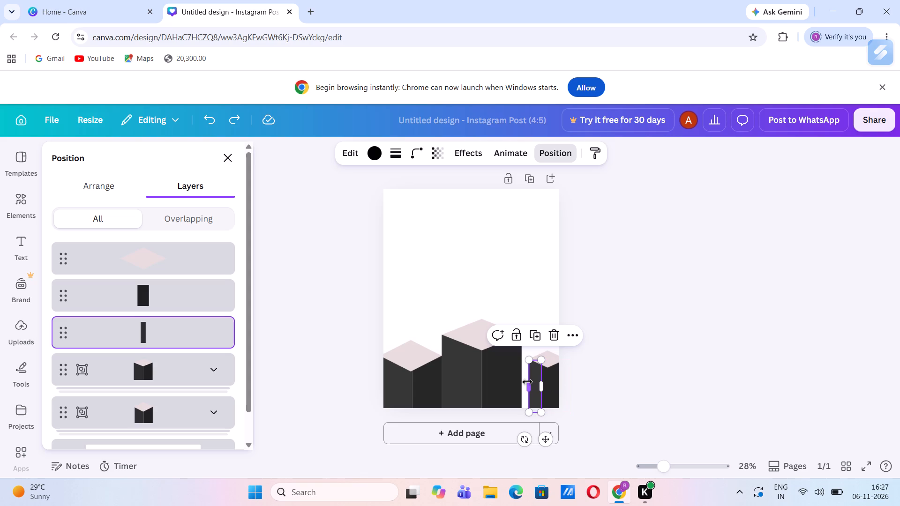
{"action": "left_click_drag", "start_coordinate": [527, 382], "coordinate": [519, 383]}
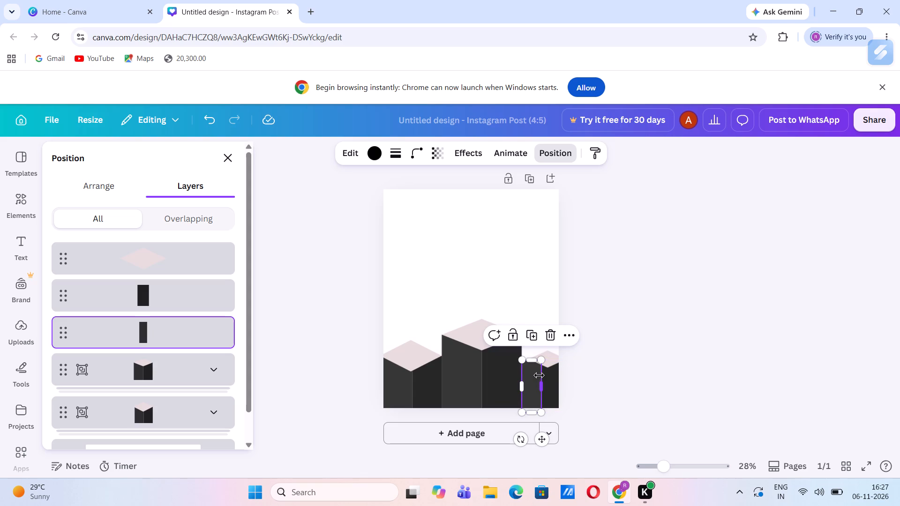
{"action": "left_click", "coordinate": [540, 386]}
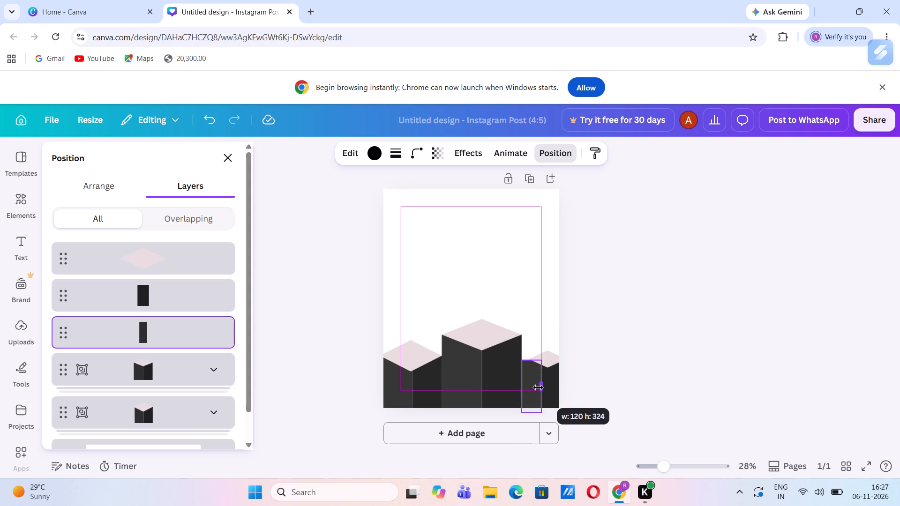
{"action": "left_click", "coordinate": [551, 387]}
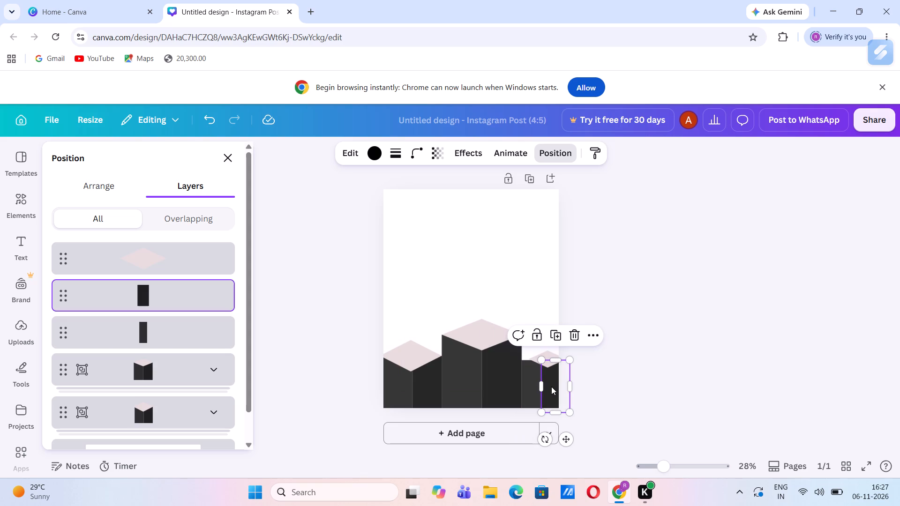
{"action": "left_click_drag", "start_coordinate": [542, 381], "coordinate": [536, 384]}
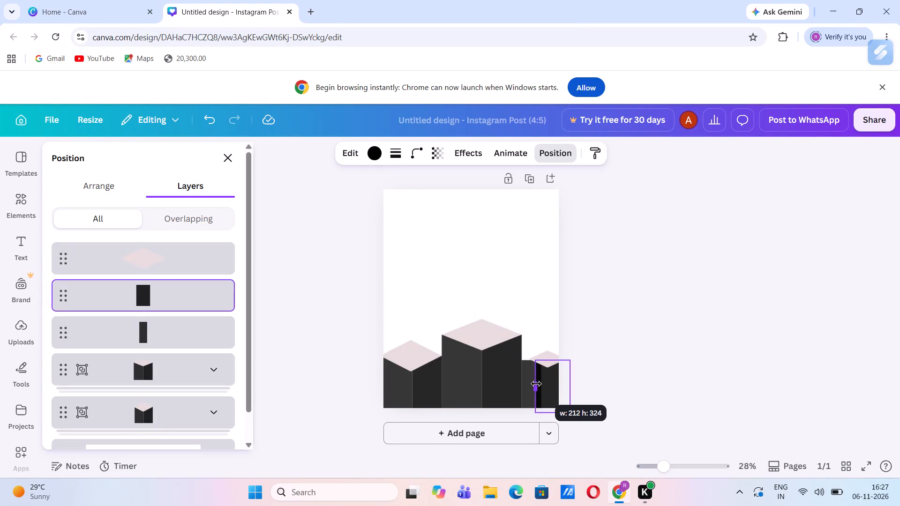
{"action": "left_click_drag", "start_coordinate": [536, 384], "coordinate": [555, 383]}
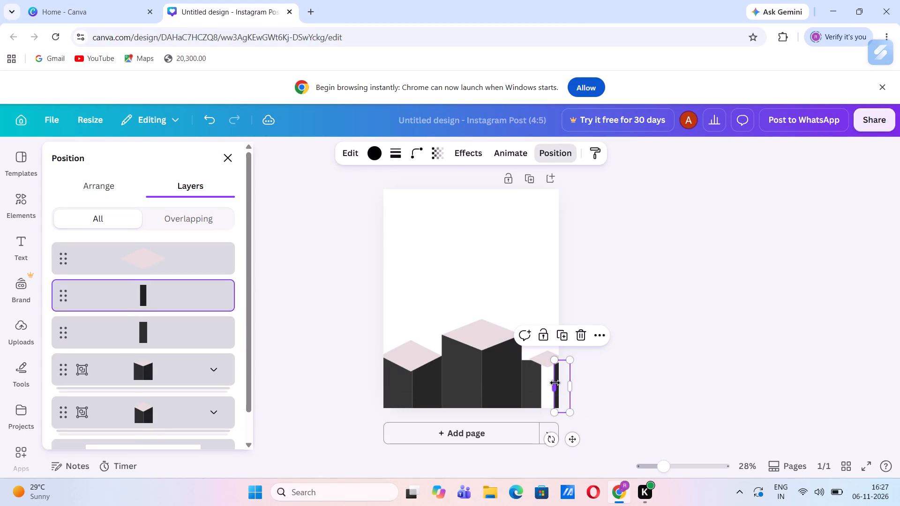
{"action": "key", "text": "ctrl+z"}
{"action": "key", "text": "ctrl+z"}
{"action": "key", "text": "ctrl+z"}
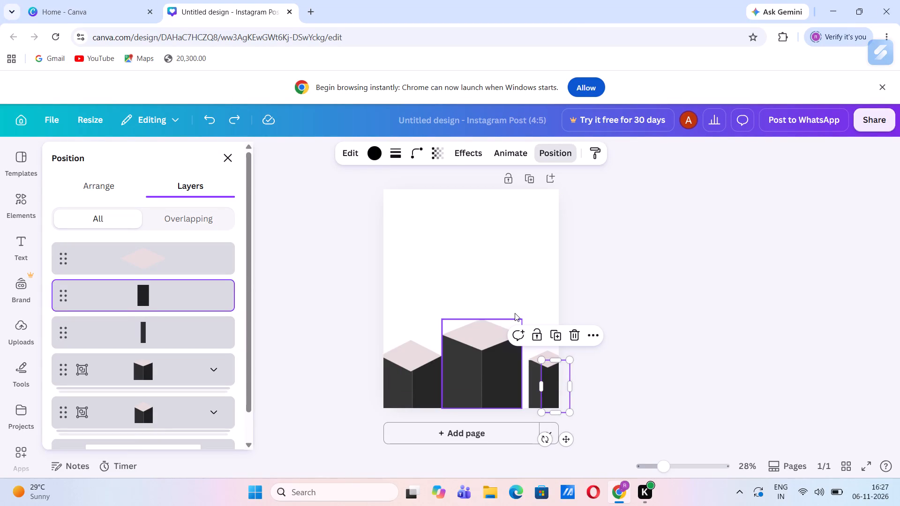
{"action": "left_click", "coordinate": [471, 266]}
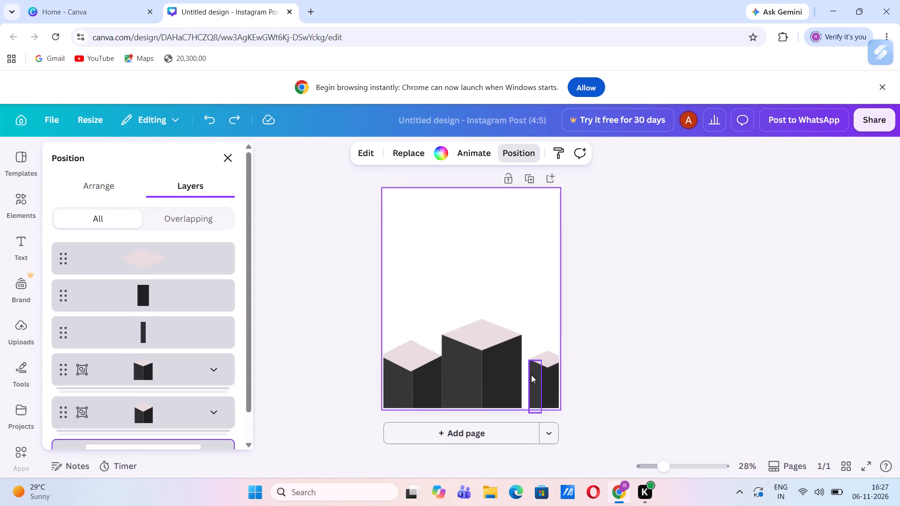
Move the third block's narrow left face and its pale diamond up, clear of the remaining right face.
{"action": "left_click_drag", "start_coordinate": [531, 375], "coordinate": [435, 306]}
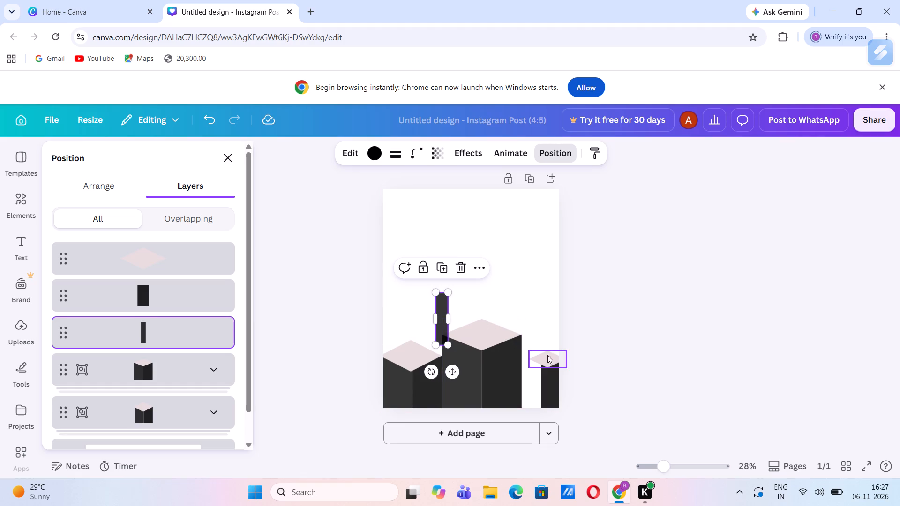
{"action": "left_click_drag", "start_coordinate": [557, 359], "coordinate": [468, 275]}
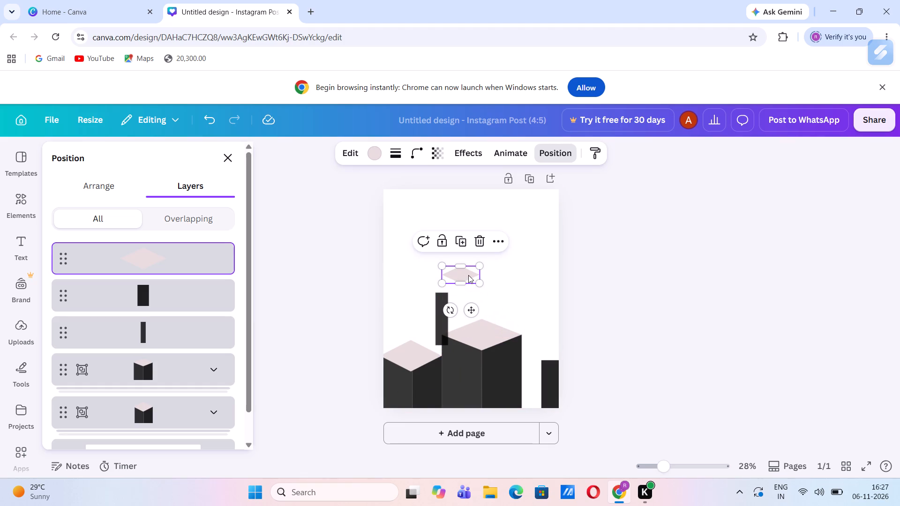
Shift the third block's right dark face slightly left and rest its bottom on the same baseline as the other blocks.
{"action": "left_click_drag", "start_coordinate": [553, 369], "coordinate": [546, 369]}
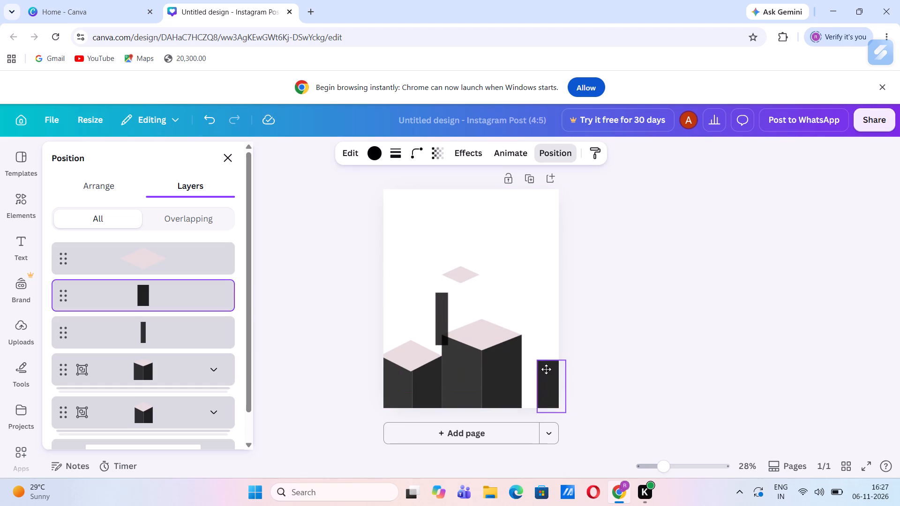
{"action": "left_click_drag", "start_coordinate": [546, 369], "coordinate": [547, 371]}
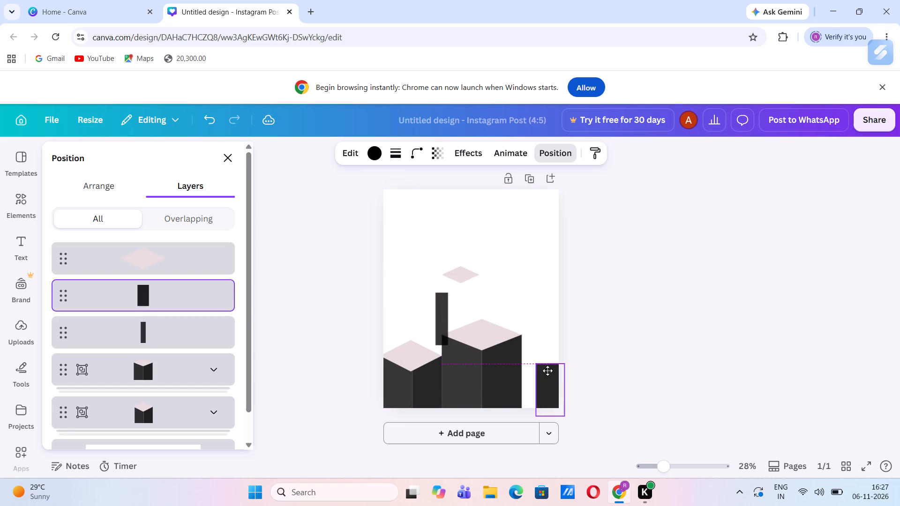
{"action": "left_click_drag", "start_coordinate": [547, 371], "coordinate": [548, 363]}
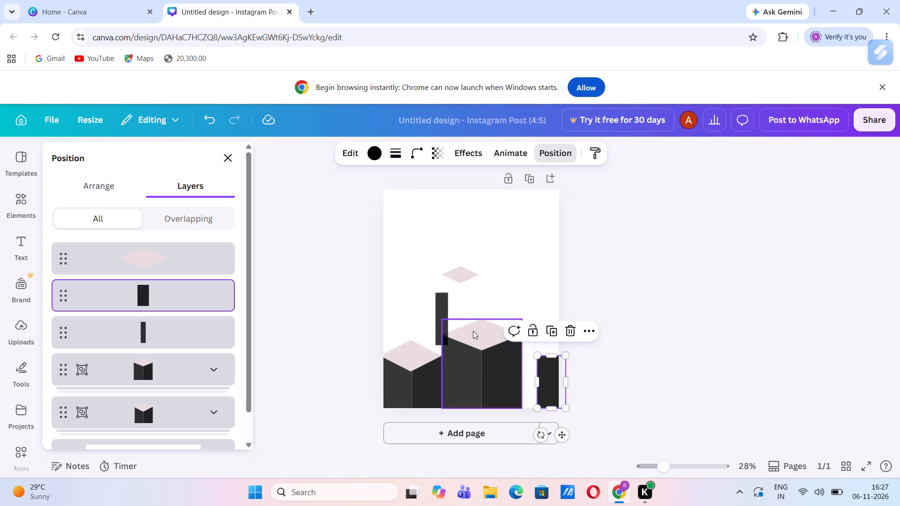
Place the narrow left face flush against the tall block on the baseline, and butt the right dark face against it past the page edge.
{"action": "left_click_drag", "start_coordinate": [439, 310], "coordinate": [499, 355]}
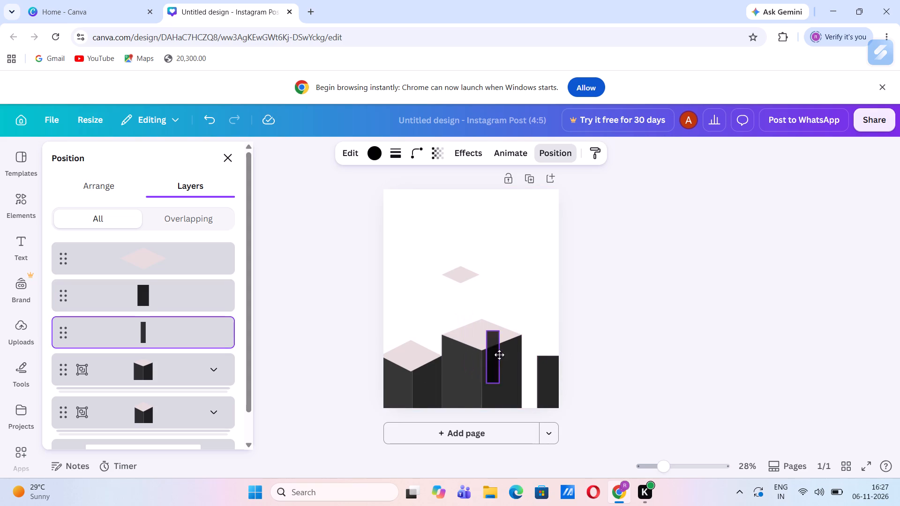
{"action": "left_click_drag", "start_coordinate": [499, 355], "coordinate": [528, 372]}
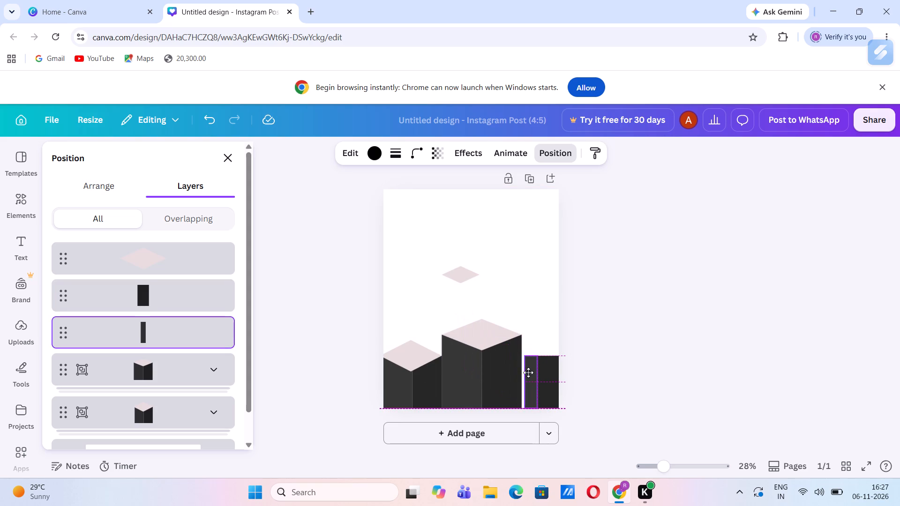
{"action": "left_click_drag", "start_coordinate": [528, 372], "coordinate": [525, 372]}
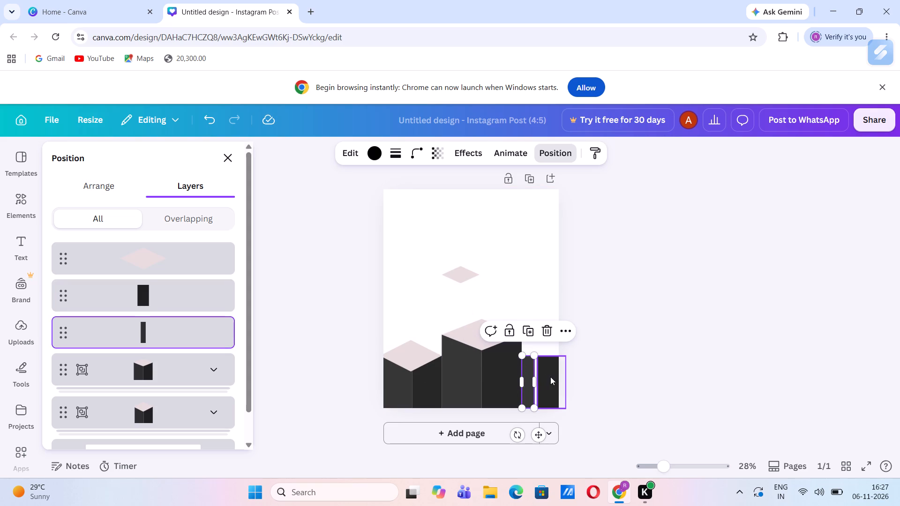
{"action": "left_click_drag", "start_coordinate": [550, 377], "coordinate": [546, 381]}
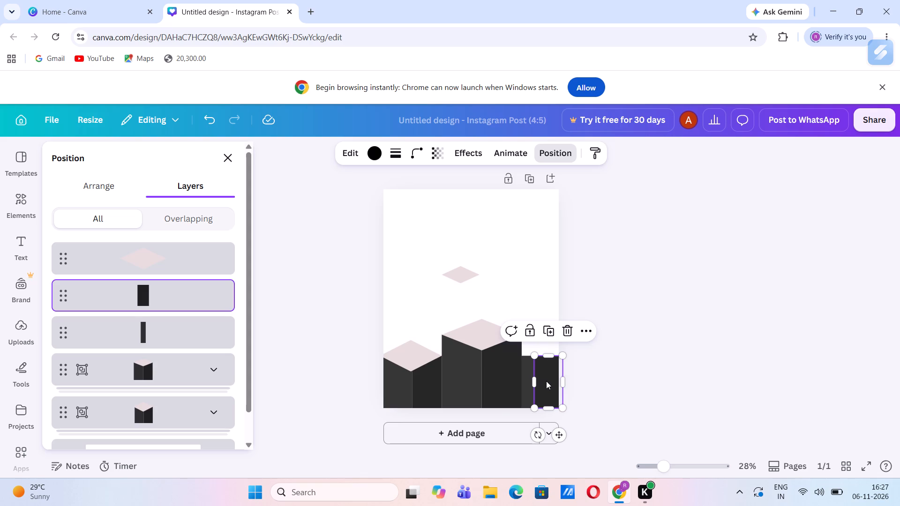
{"action": "left_click", "coordinate": [565, 379]}
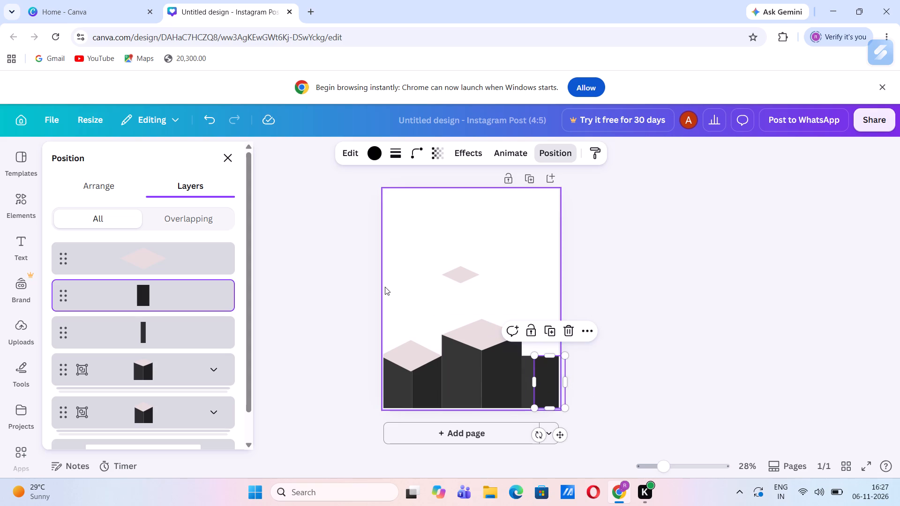
{"action": "left_click", "coordinate": [401, 284]}
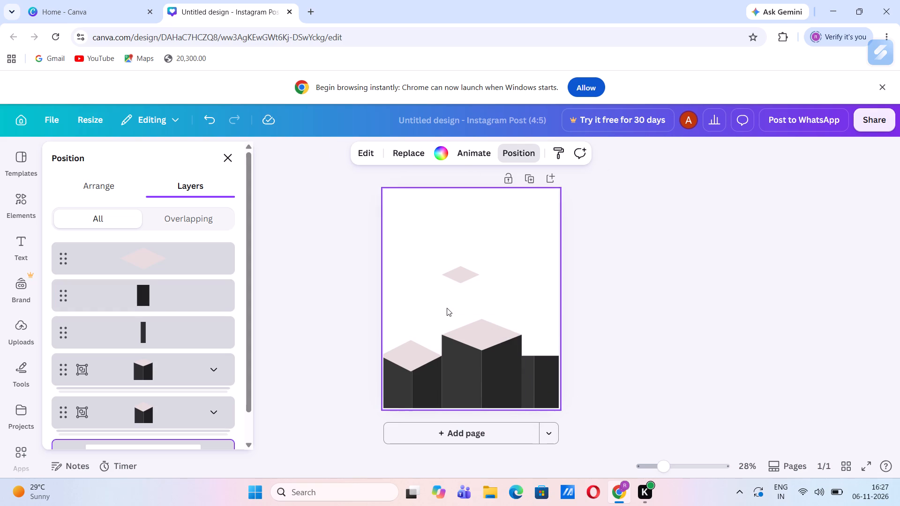
Move the loose pale diamond onto the top of the third block, flush against the tall block and the page's right edge.
{"action": "left_click_drag", "start_coordinate": [463, 269], "coordinate": [547, 343]}
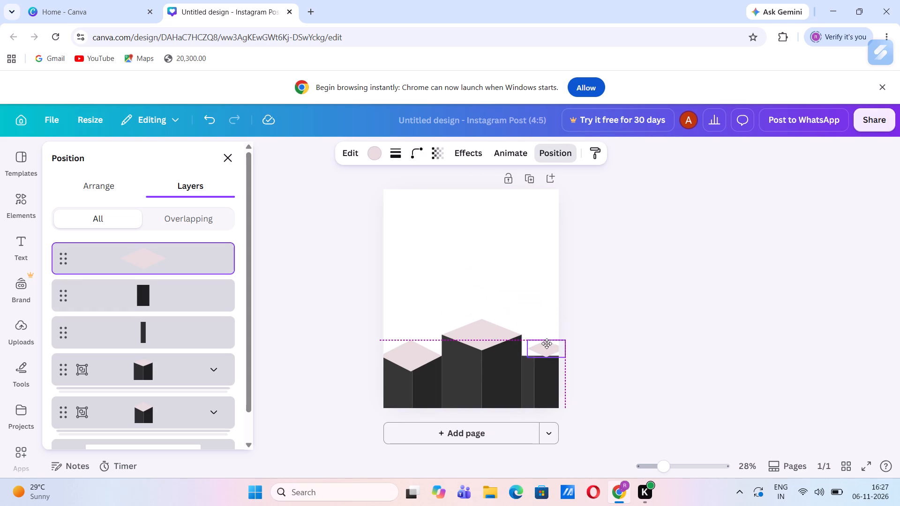
{"action": "left_click_drag", "start_coordinate": [547, 343], "coordinate": [542, 350]}
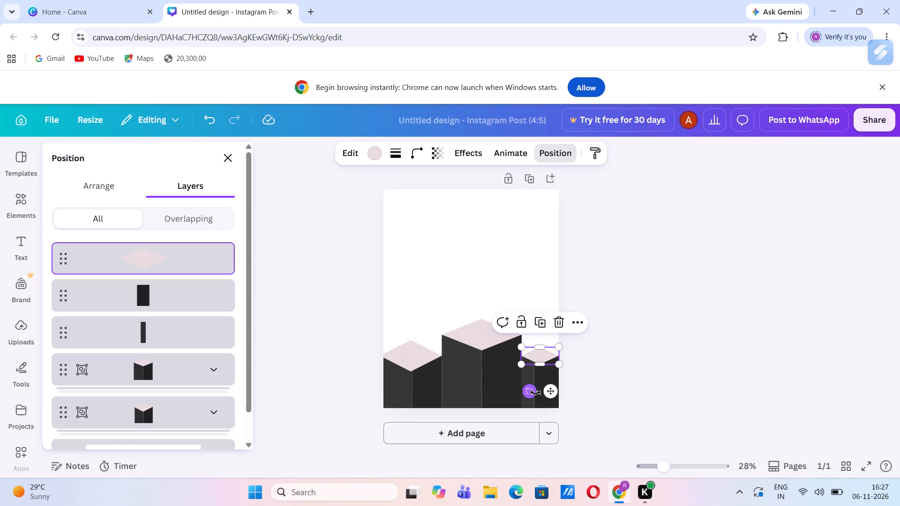
{"action": "left_click", "coordinate": [413, 262]}
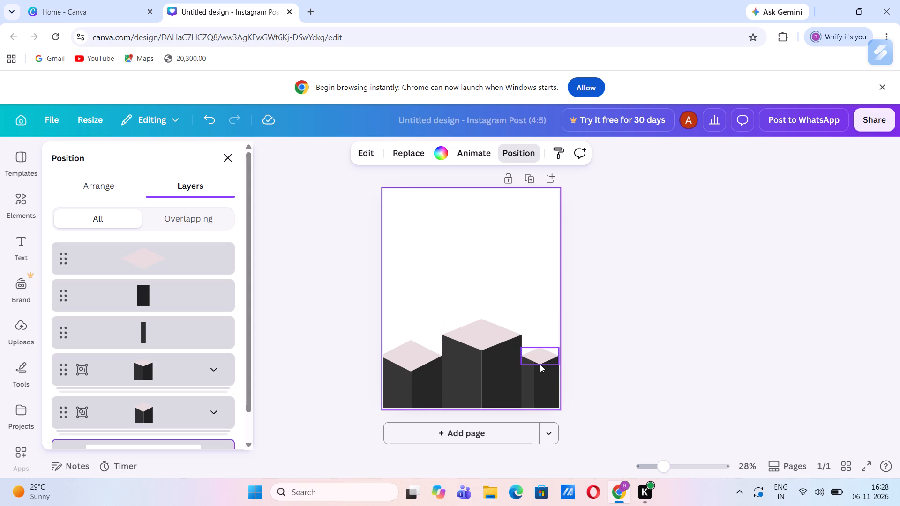
Adjust the third block's two dark faces so their shared vertical edge meets the bottom corner of its pale diamond.
{"action": "left_click", "coordinate": [531, 380]}
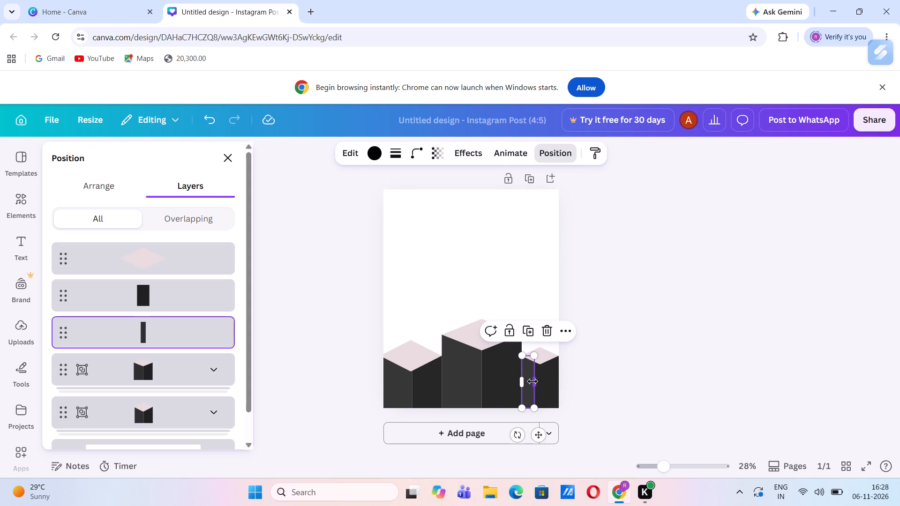
Narrow the third block's right dark face to about 155 wide, starting at the diamond's bottom corner, and widen the left face to meet it.
{"action": "left_click", "coordinate": [544, 383]}
{"action": "left_click", "coordinate": [535, 381]}
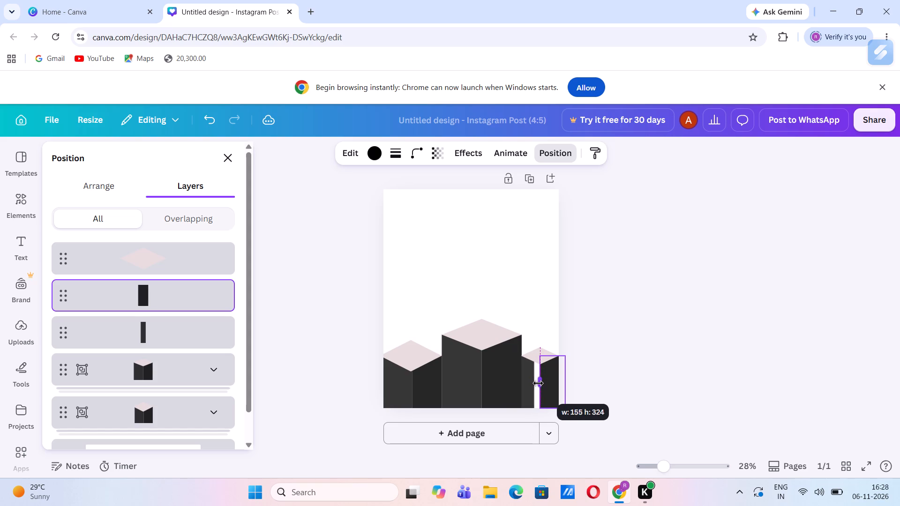
{"action": "left_click", "coordinate": [529, 380]}
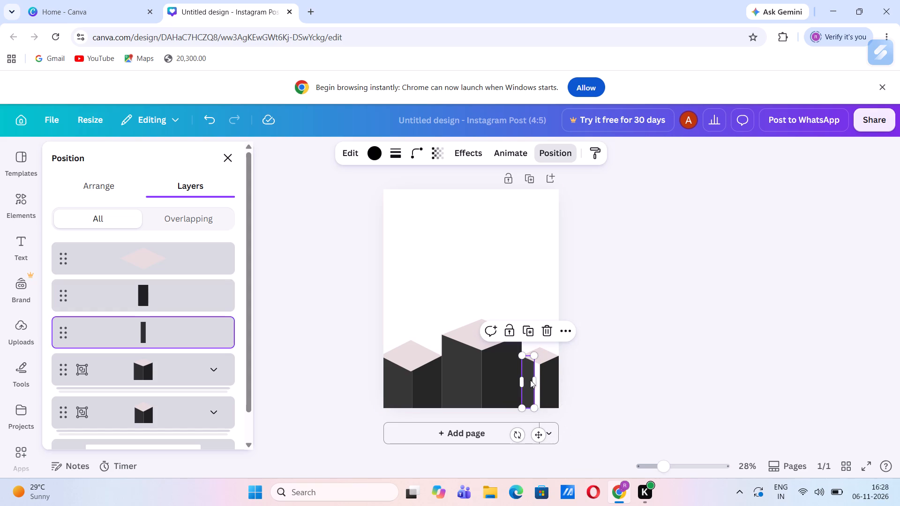
{"action": "left_click_drag", "start_coordinate": [537, 379], "coordinate": [541, 379]}
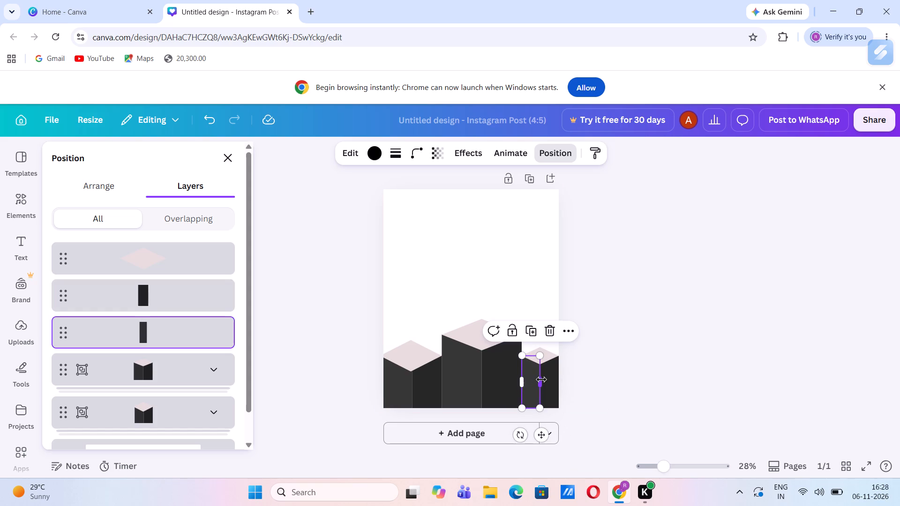
Select the page's white background and open its colour choices.
{"action": "left_click", "coordinate": [420, 250]}
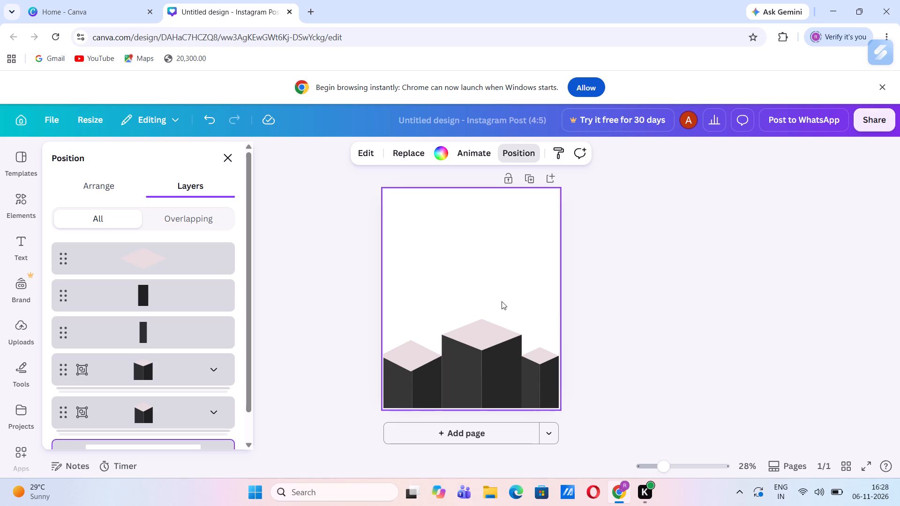
{"action": "left_click", "coordinate": [435, 276]}
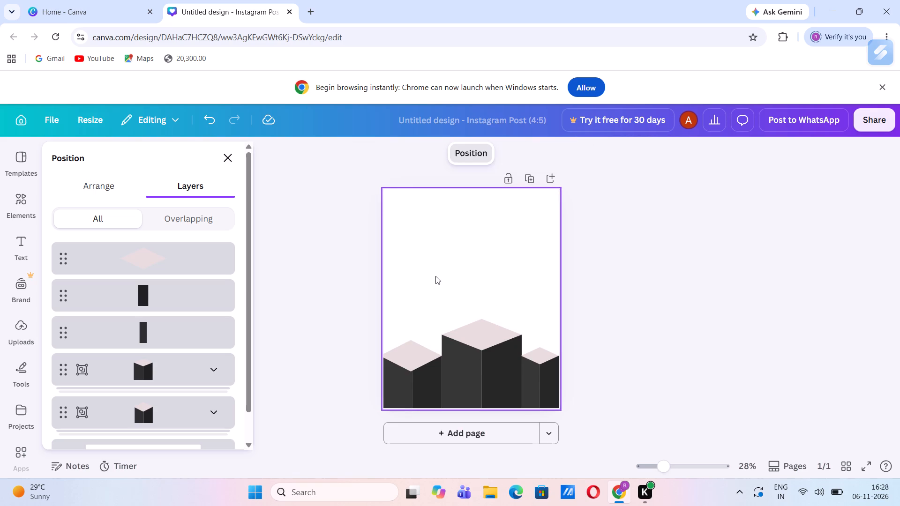
{"action": "left_click", "coordinate": [435, 276]}
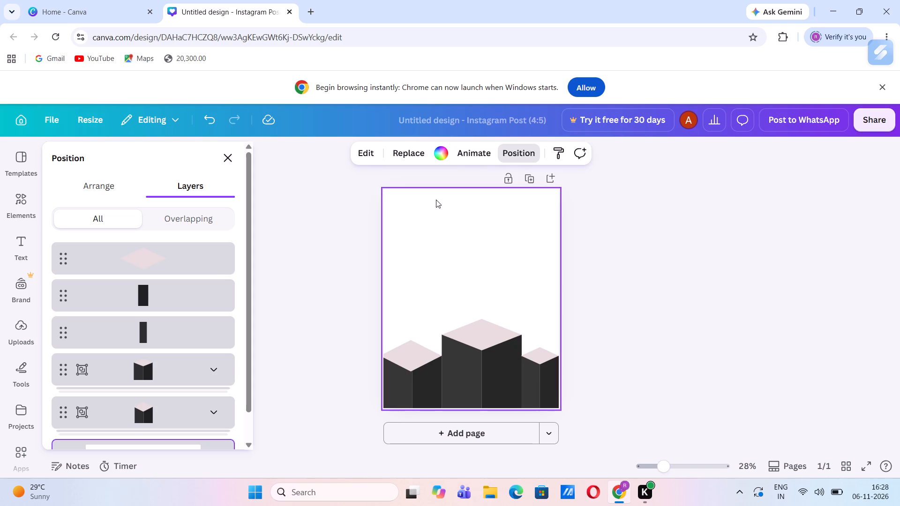
{"action": "left_click", "coordinate": [439, 154]}
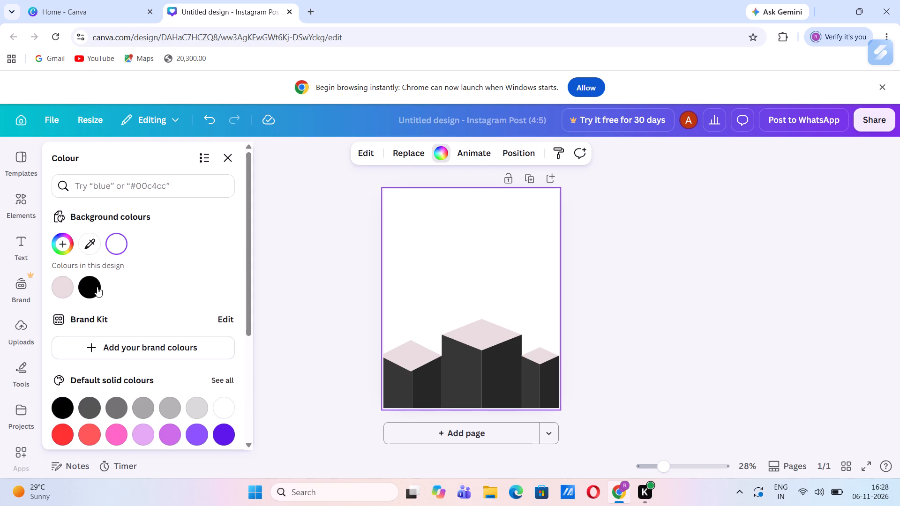
Set the page background to the very pale pink solid colour #FEF4F4.
{"action": "left_click", "coordinate": [52, 241]}
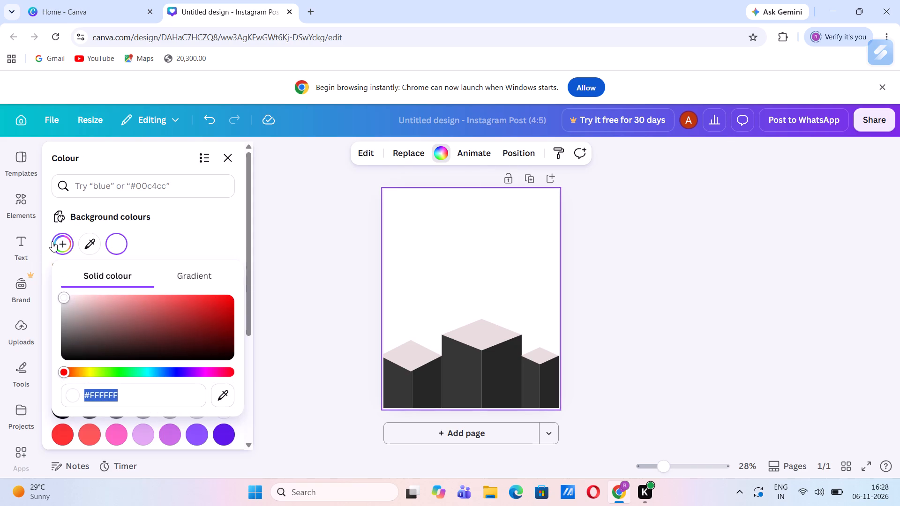
{"action": "left_click", "coordinate": [59, 246]}
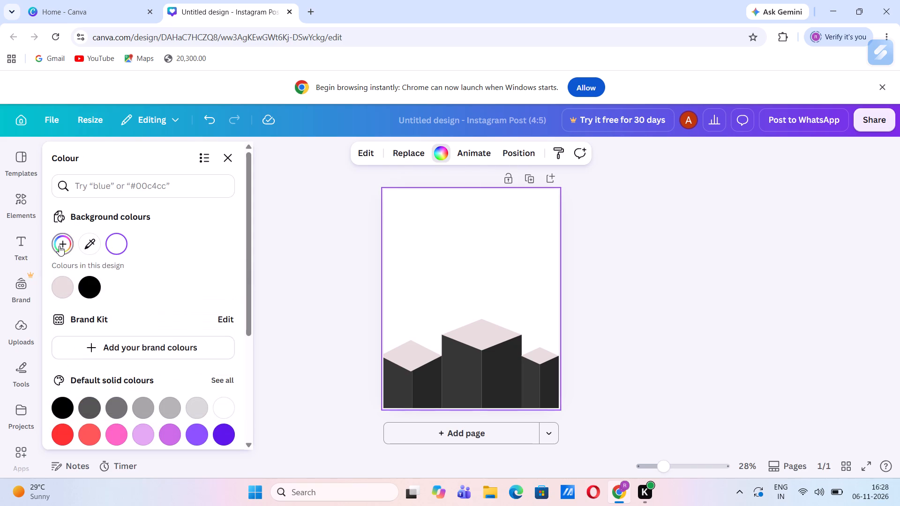
{"action": "left_click", "coordinate": [61, 240]}
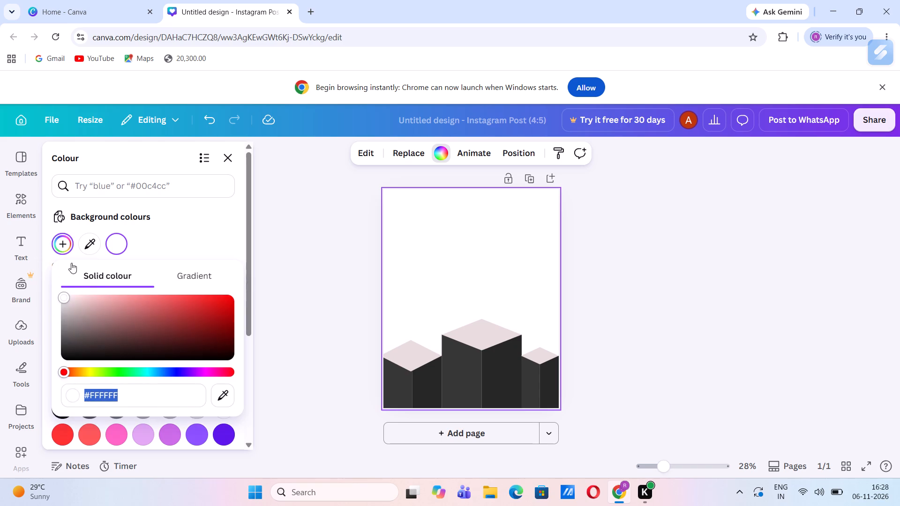
{"action": "left_click", "coordinate": [67, 295]}
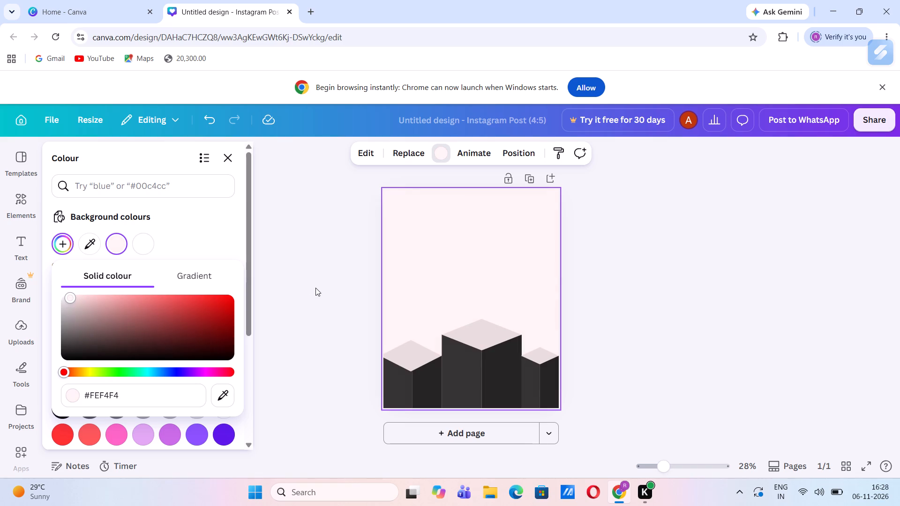
Select the grouped first block and open the custom solid colour picker for its shape colours.
{"action": "left_click", "coordinate": [412, 342]}
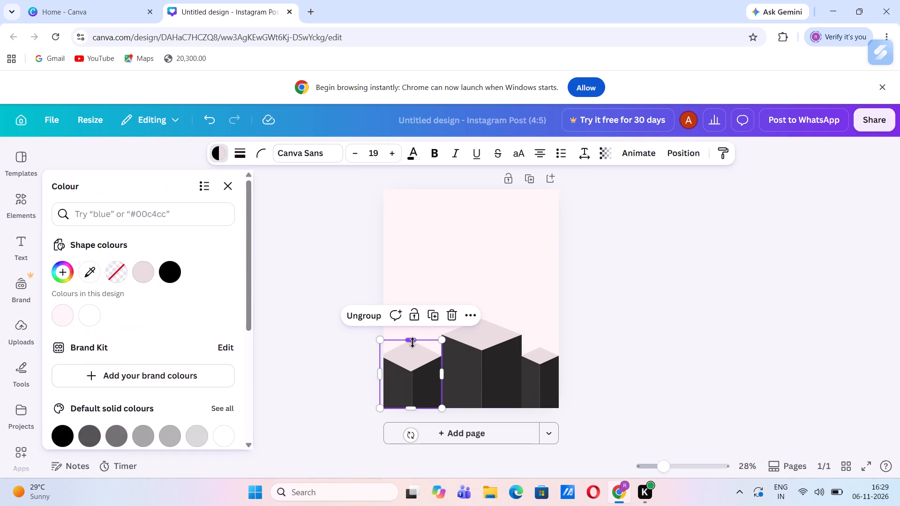
{"action": "left_click", "coordinate": [67, 270]}
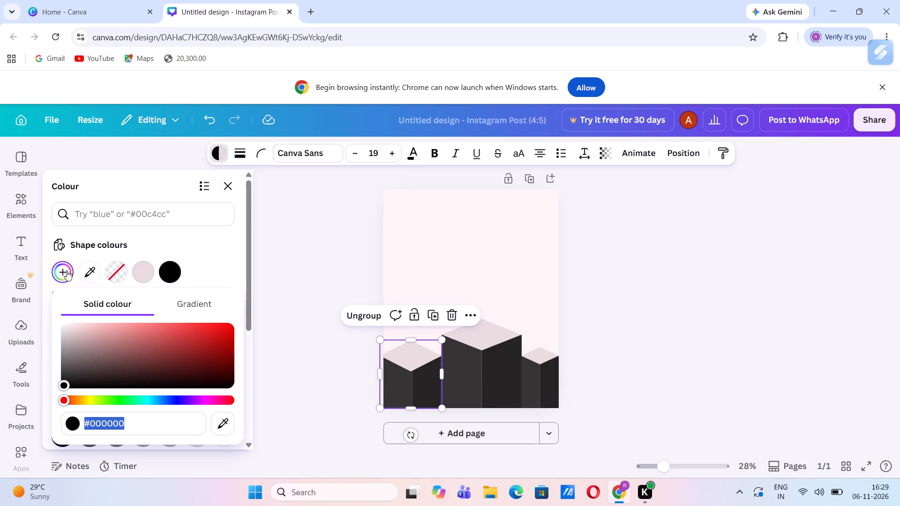
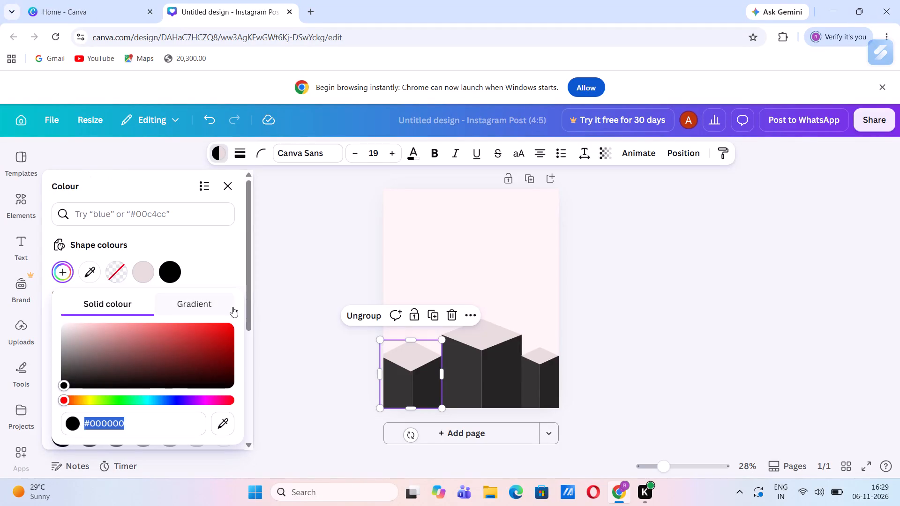
Leave the first block's colours as they are and narrow its pale diamond so its outer corner meets the page's left edge.
{"action": "left_click", "coordinate": [281, 320]}
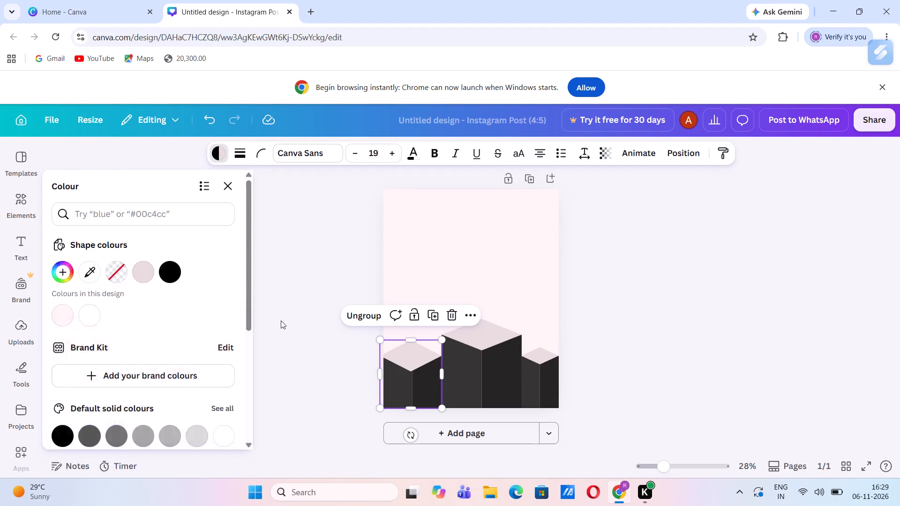
{"action": "left_click", "coordinate": [297, 261]}
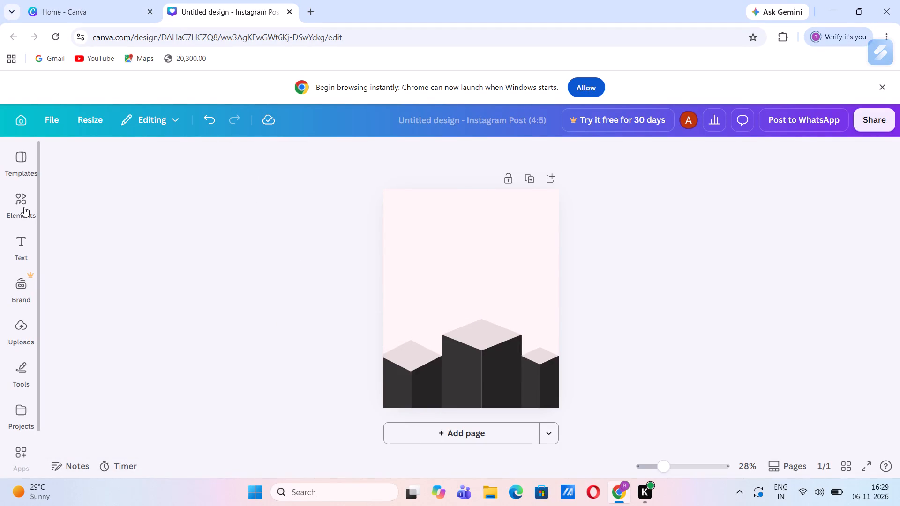
{"action": "left_click", "coordinate": [426, 392]}
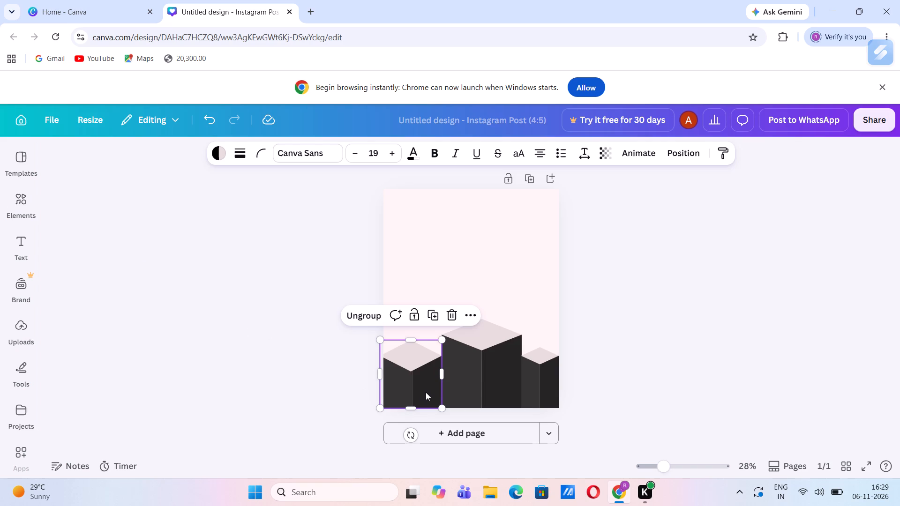
{"action": "left_click", "coordinate": [389, 354]}
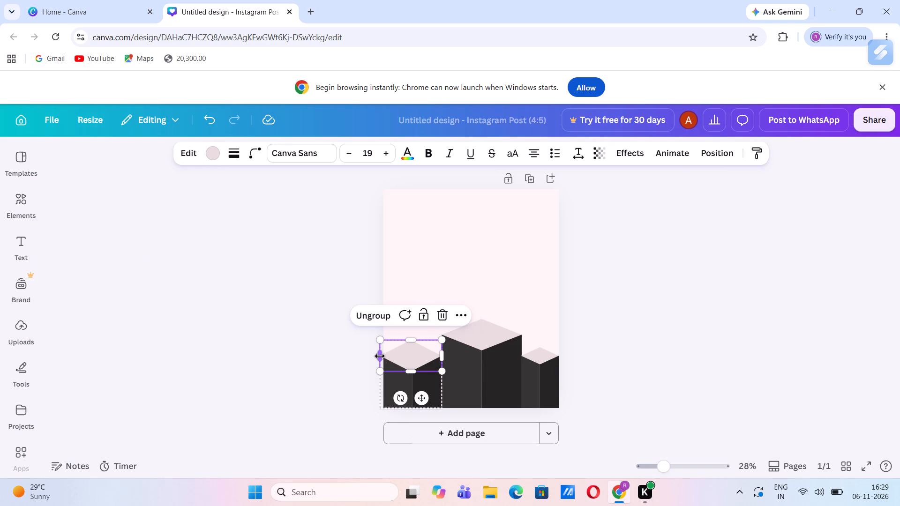
{"action": "left_click_drag", "start_coordinate": [376, 356], "coordinate": [382, 359]}
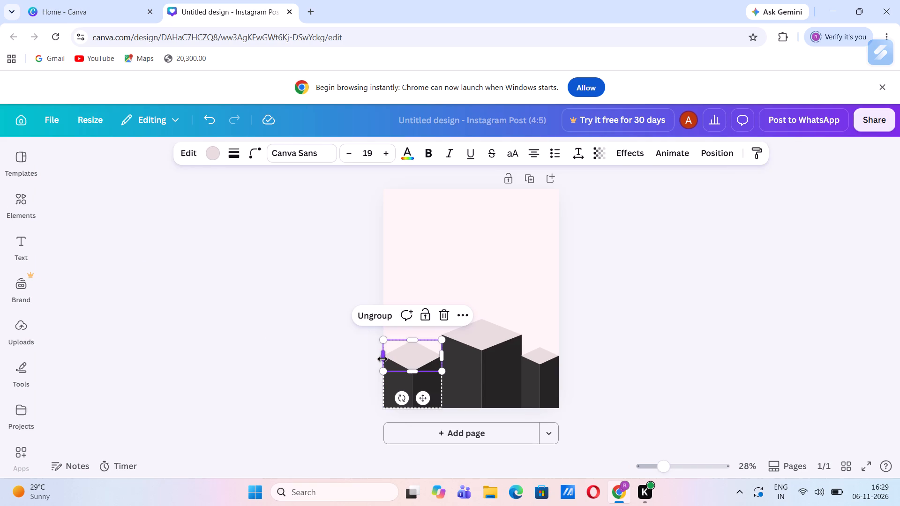
{"action": "left_click", "coordinate": [304, 340]}
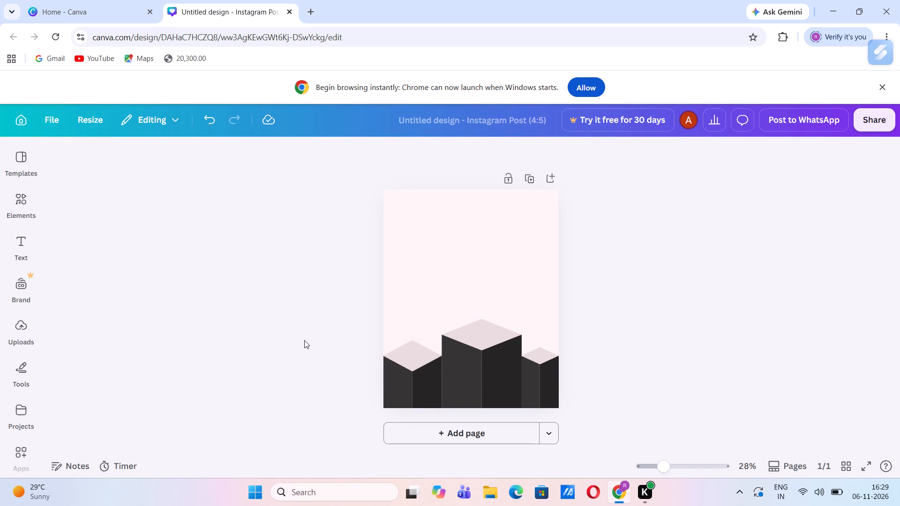
Select the first, middle and third blocks in turn to check which ones are grouped.
{"action": "left_click", "coordinate": [424, 352]}
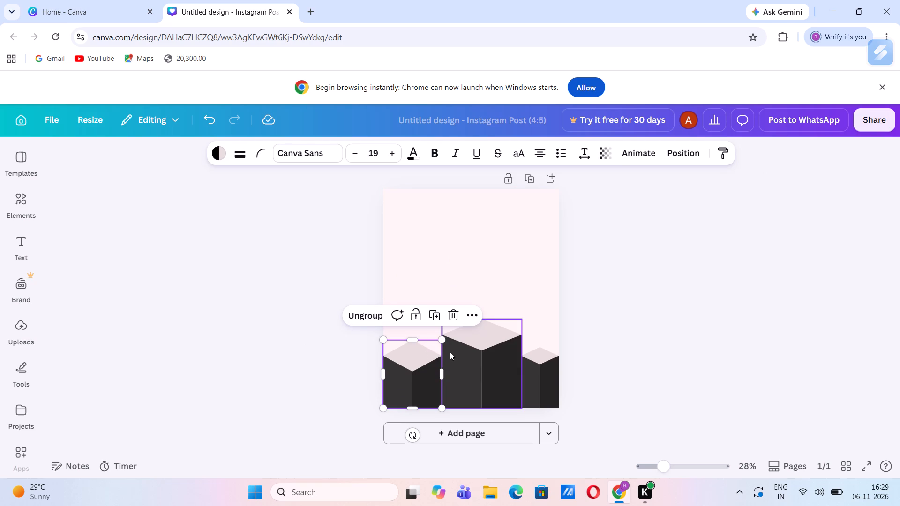
{"action": "left_click", "coordinate": [459, 360]}
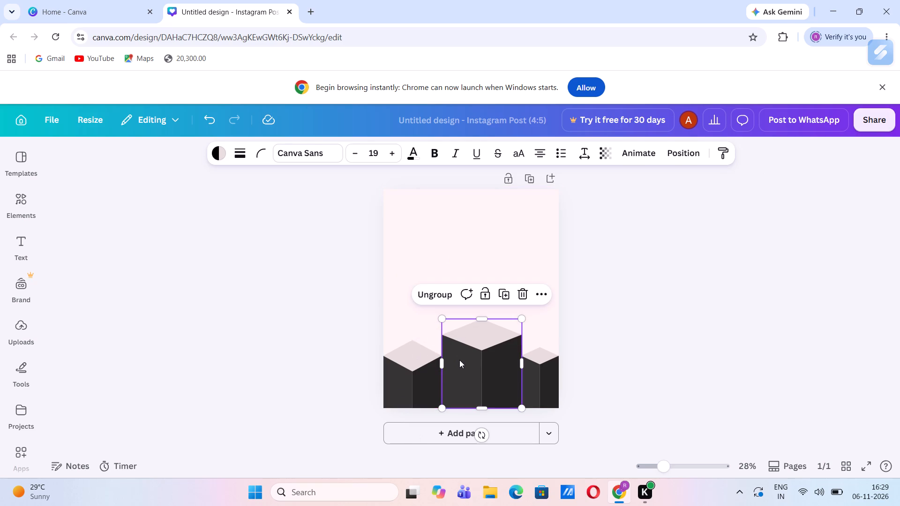
{"action": "left_click", "coordinate": [532, 388]}
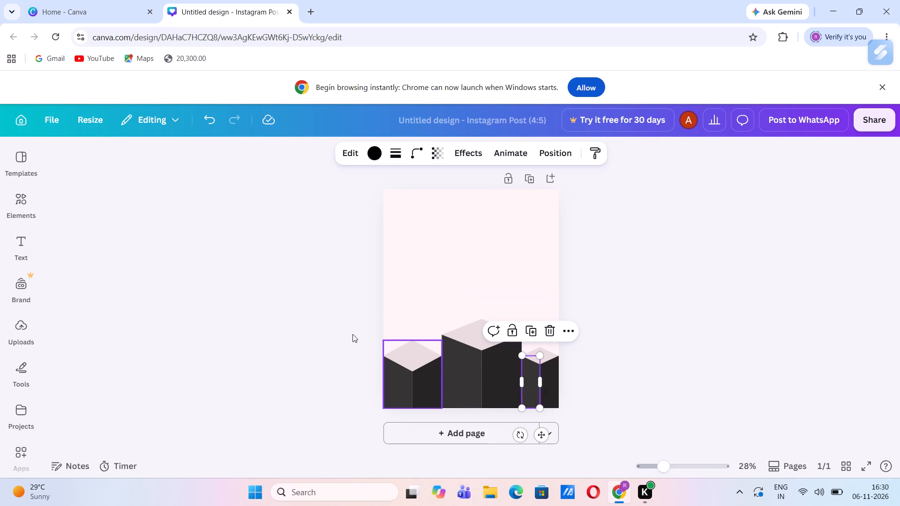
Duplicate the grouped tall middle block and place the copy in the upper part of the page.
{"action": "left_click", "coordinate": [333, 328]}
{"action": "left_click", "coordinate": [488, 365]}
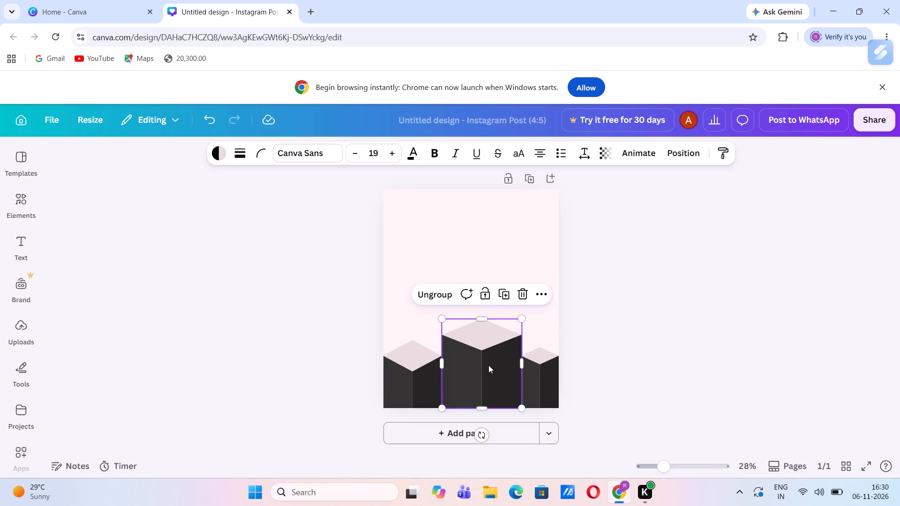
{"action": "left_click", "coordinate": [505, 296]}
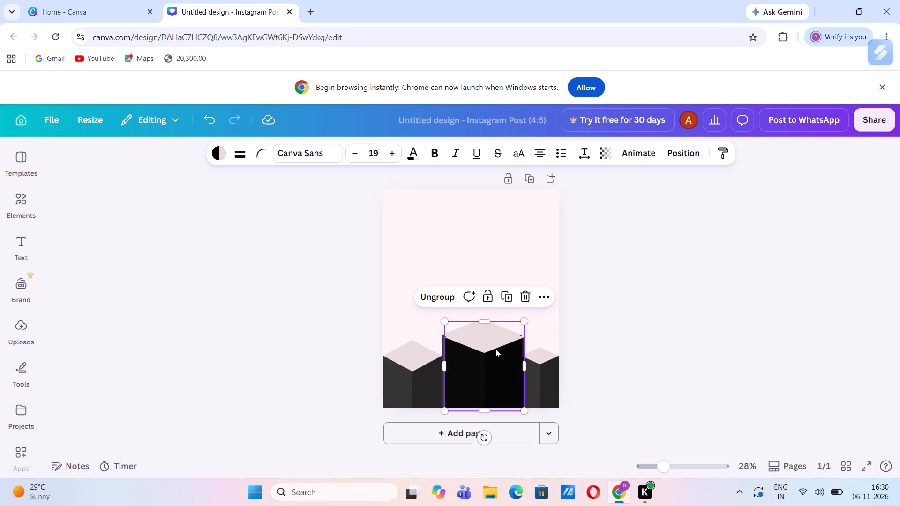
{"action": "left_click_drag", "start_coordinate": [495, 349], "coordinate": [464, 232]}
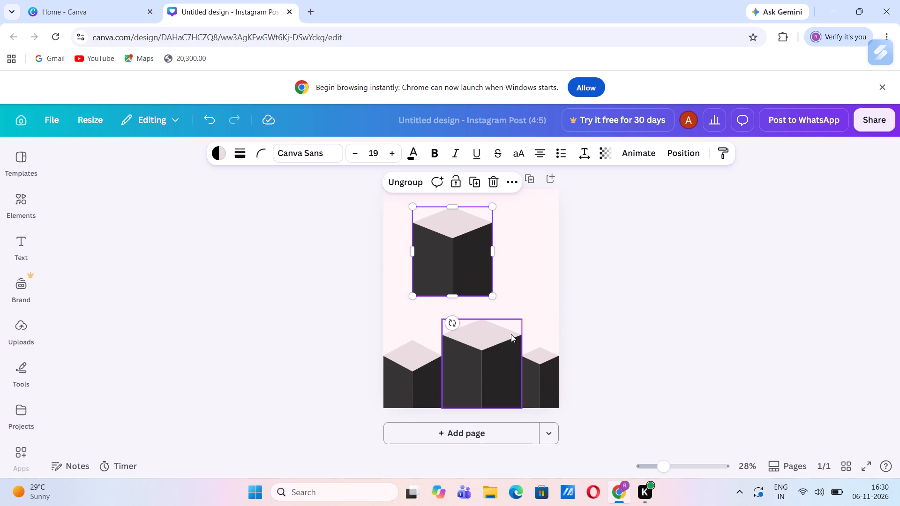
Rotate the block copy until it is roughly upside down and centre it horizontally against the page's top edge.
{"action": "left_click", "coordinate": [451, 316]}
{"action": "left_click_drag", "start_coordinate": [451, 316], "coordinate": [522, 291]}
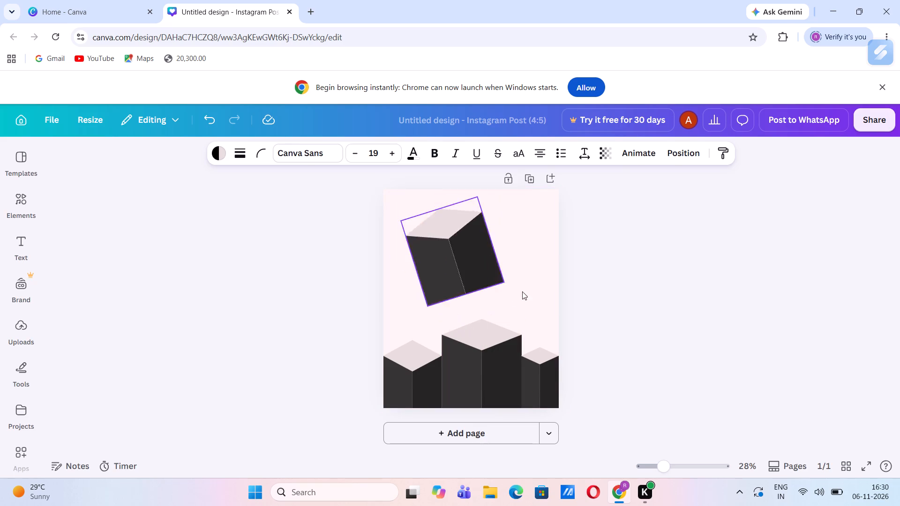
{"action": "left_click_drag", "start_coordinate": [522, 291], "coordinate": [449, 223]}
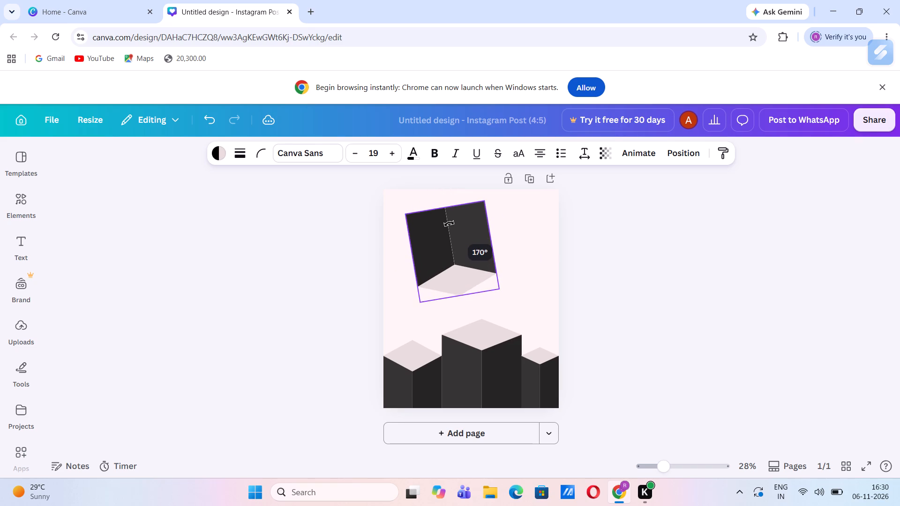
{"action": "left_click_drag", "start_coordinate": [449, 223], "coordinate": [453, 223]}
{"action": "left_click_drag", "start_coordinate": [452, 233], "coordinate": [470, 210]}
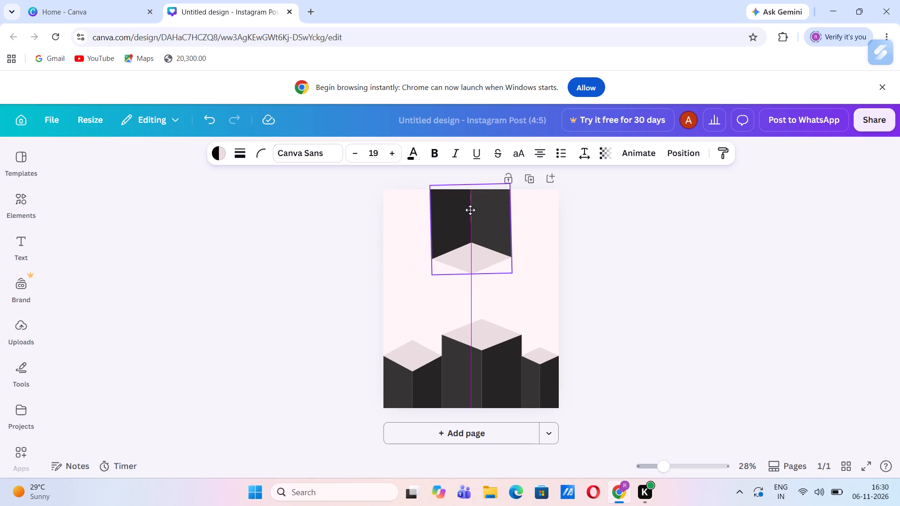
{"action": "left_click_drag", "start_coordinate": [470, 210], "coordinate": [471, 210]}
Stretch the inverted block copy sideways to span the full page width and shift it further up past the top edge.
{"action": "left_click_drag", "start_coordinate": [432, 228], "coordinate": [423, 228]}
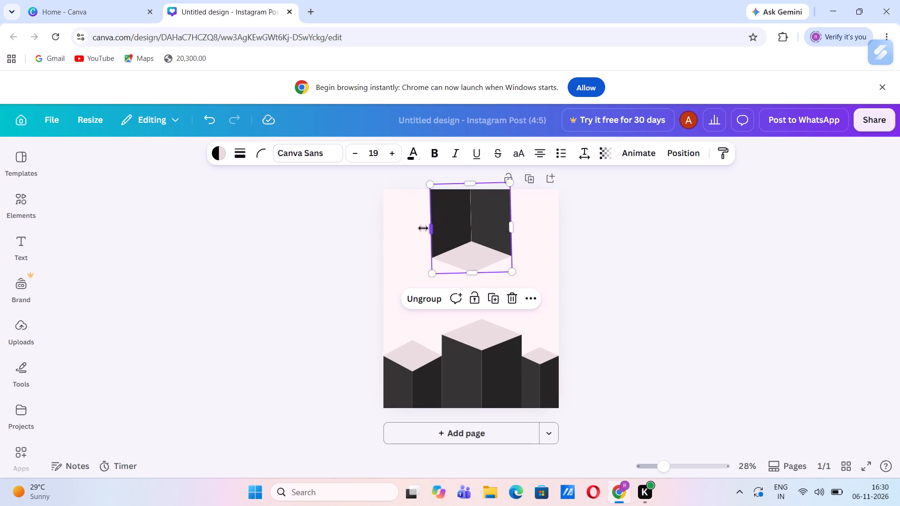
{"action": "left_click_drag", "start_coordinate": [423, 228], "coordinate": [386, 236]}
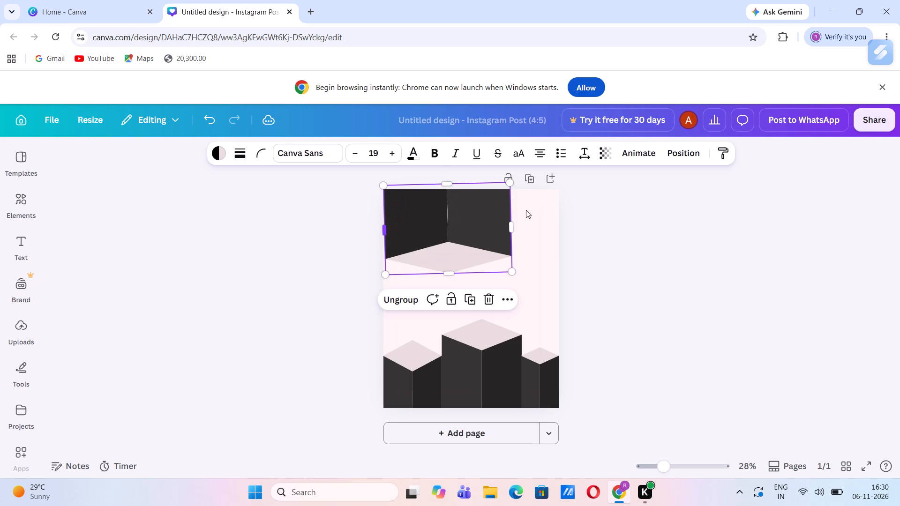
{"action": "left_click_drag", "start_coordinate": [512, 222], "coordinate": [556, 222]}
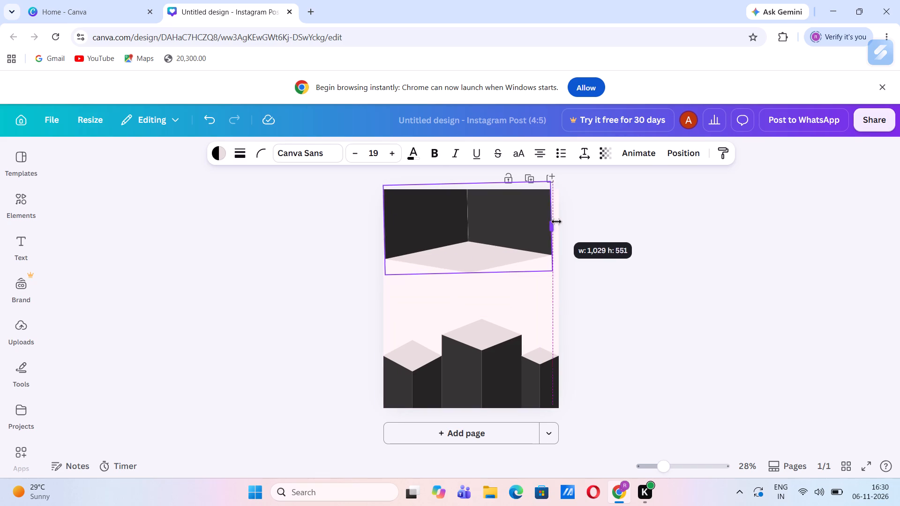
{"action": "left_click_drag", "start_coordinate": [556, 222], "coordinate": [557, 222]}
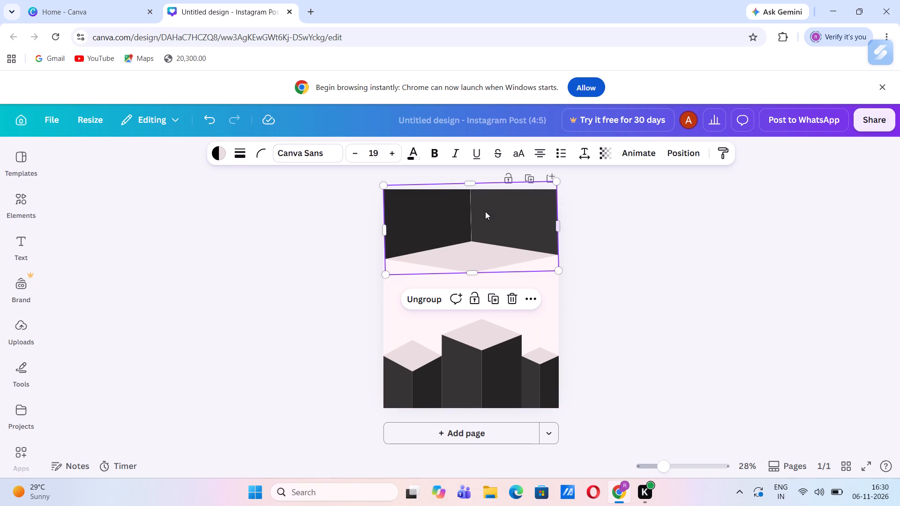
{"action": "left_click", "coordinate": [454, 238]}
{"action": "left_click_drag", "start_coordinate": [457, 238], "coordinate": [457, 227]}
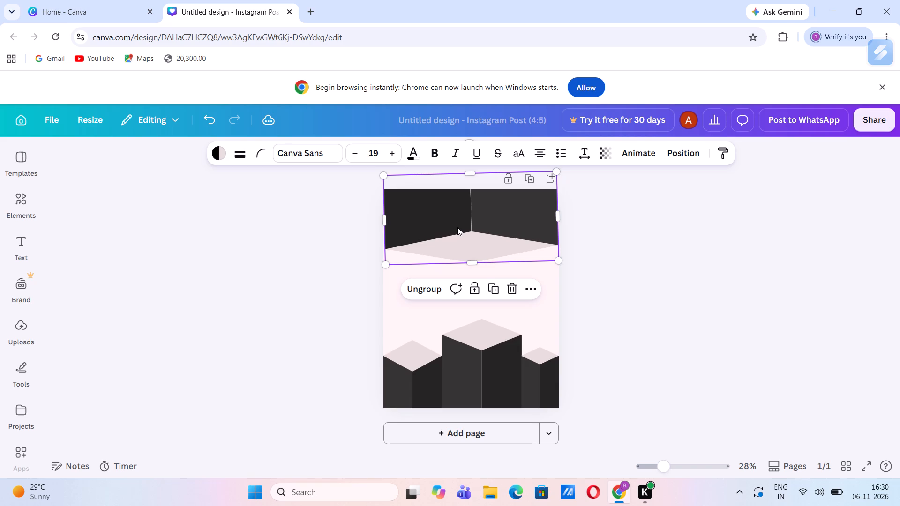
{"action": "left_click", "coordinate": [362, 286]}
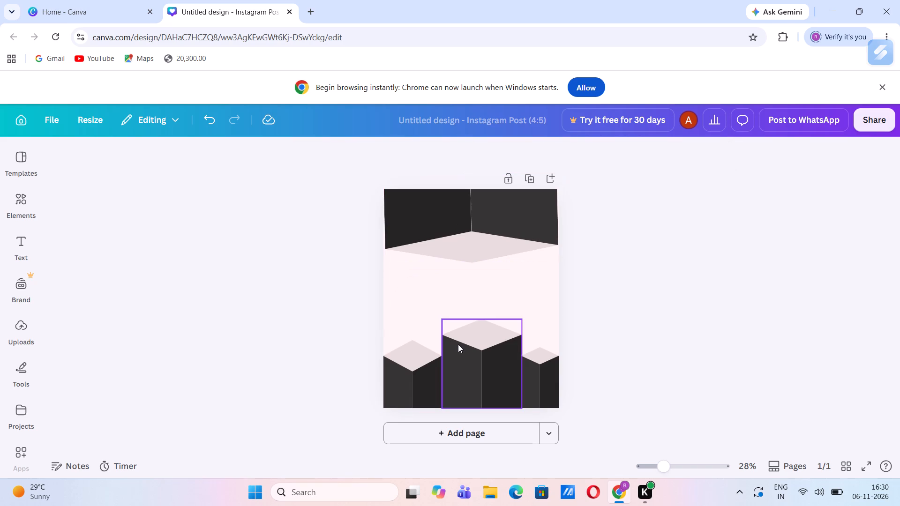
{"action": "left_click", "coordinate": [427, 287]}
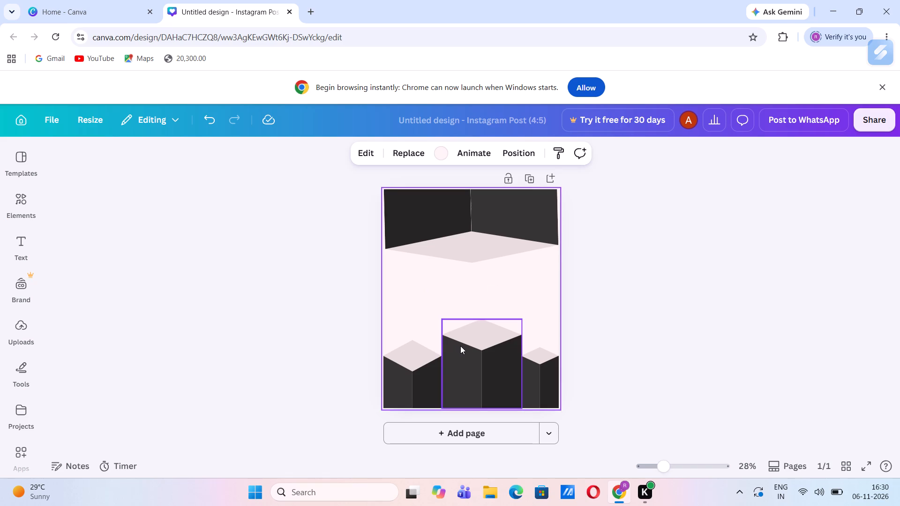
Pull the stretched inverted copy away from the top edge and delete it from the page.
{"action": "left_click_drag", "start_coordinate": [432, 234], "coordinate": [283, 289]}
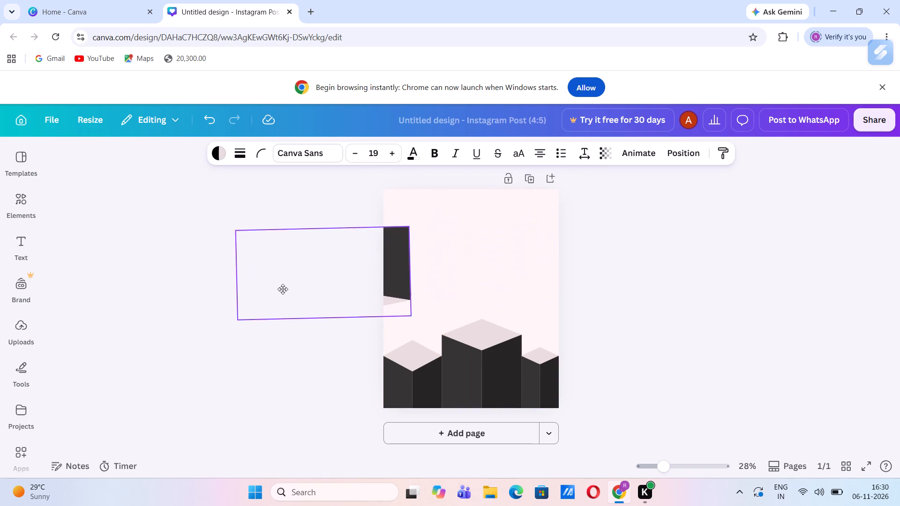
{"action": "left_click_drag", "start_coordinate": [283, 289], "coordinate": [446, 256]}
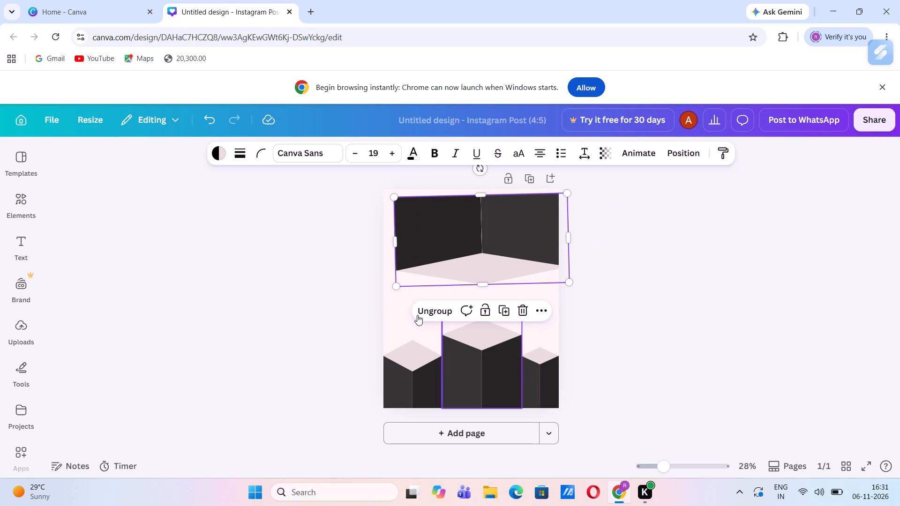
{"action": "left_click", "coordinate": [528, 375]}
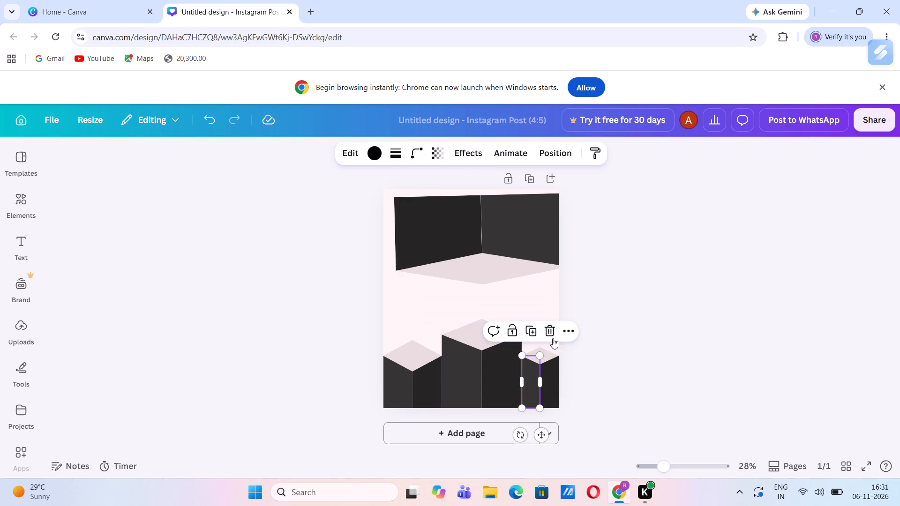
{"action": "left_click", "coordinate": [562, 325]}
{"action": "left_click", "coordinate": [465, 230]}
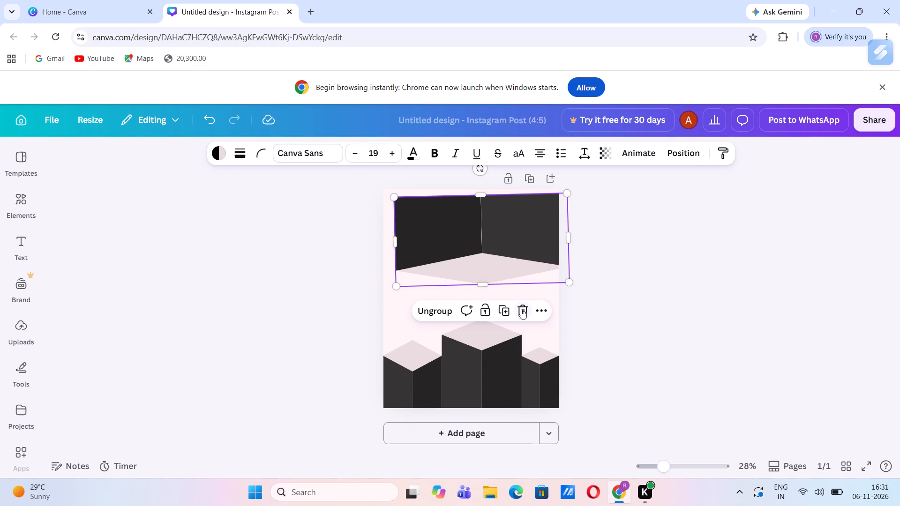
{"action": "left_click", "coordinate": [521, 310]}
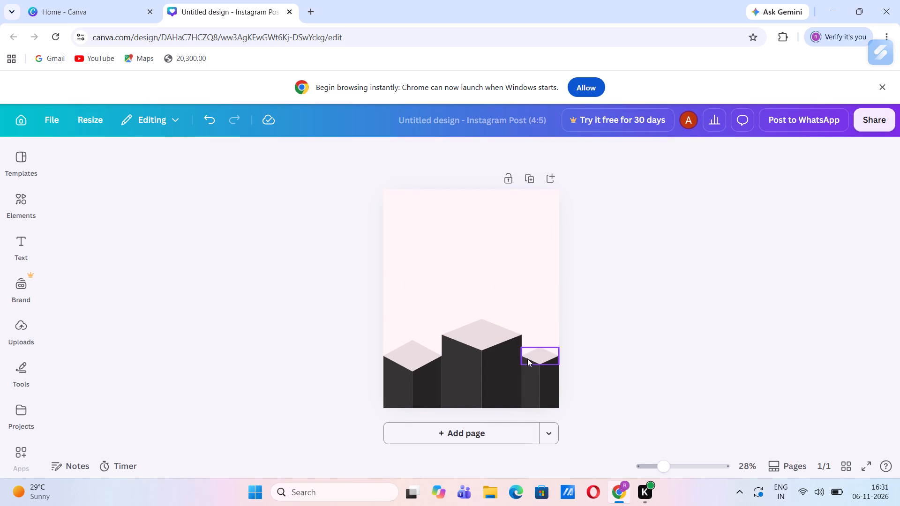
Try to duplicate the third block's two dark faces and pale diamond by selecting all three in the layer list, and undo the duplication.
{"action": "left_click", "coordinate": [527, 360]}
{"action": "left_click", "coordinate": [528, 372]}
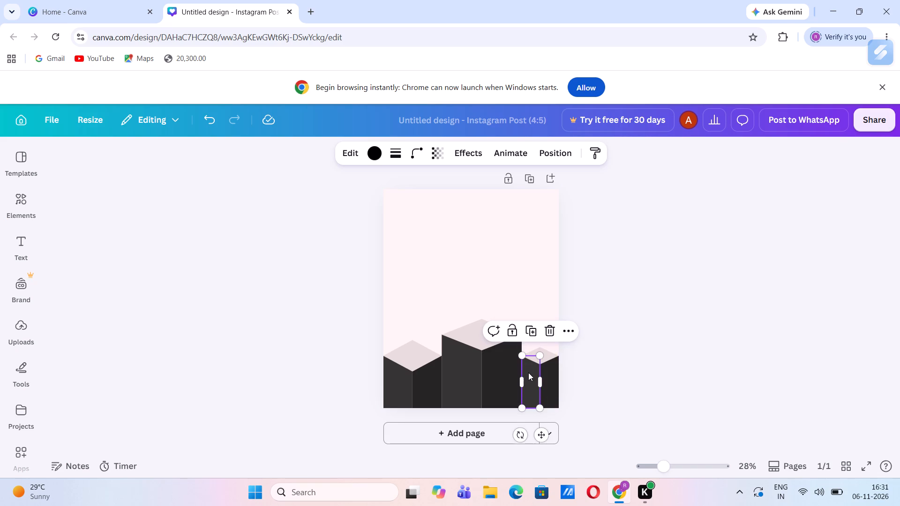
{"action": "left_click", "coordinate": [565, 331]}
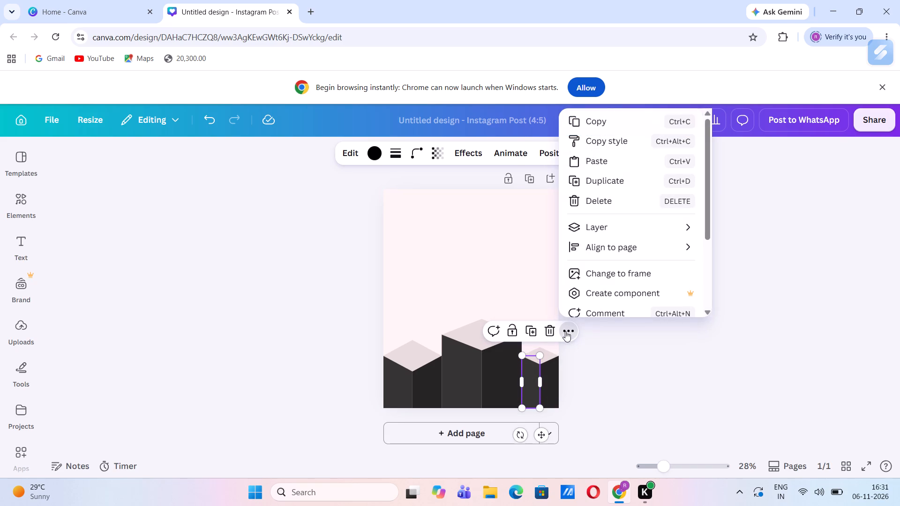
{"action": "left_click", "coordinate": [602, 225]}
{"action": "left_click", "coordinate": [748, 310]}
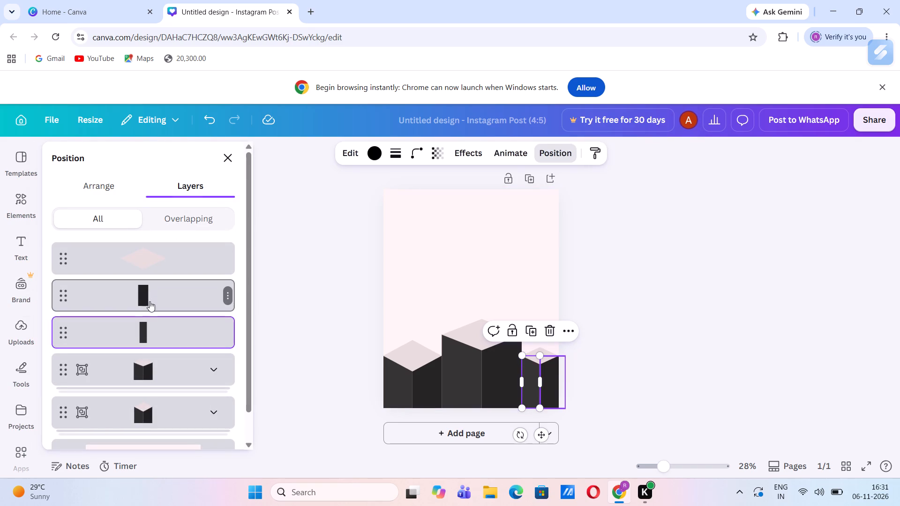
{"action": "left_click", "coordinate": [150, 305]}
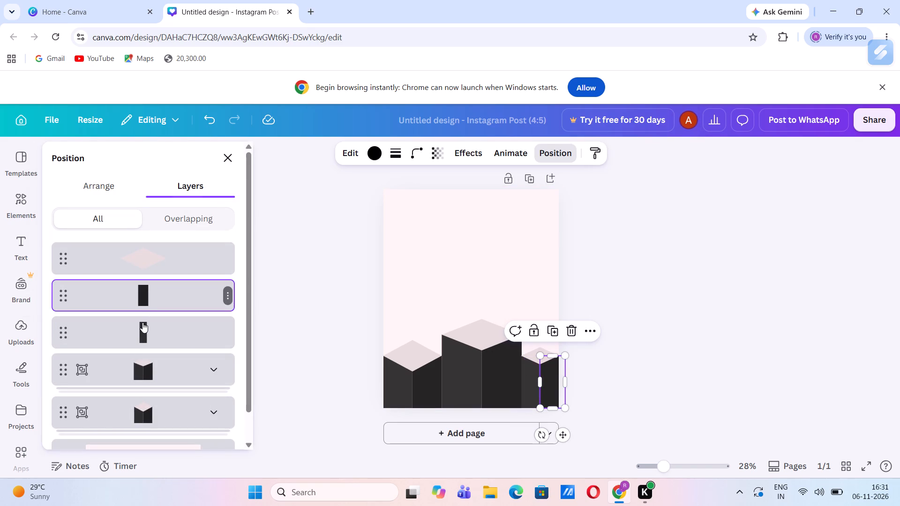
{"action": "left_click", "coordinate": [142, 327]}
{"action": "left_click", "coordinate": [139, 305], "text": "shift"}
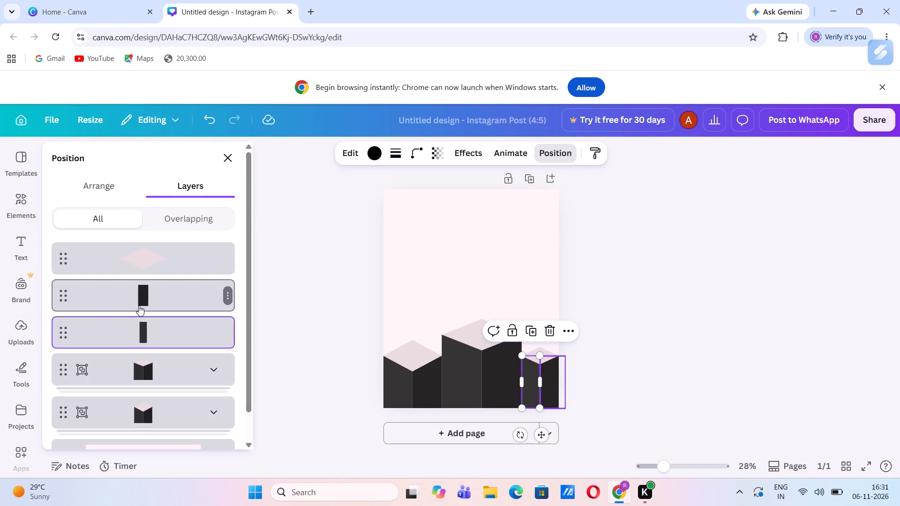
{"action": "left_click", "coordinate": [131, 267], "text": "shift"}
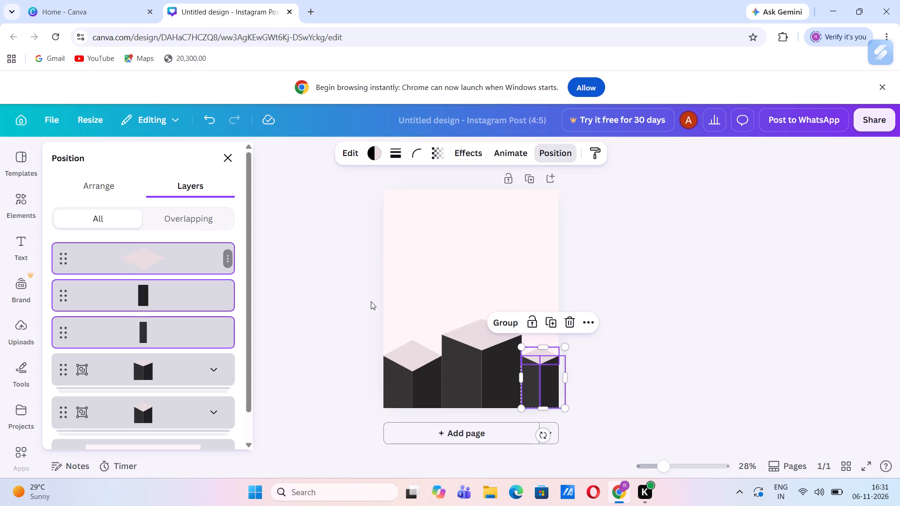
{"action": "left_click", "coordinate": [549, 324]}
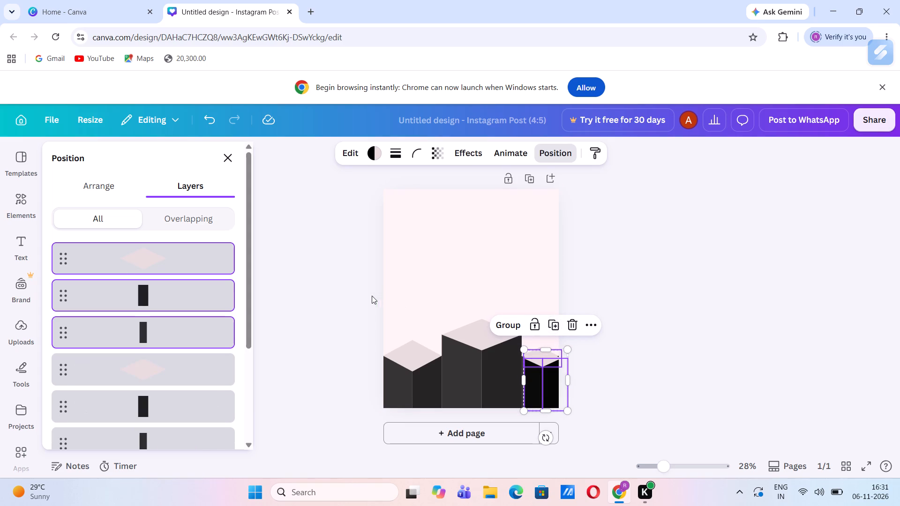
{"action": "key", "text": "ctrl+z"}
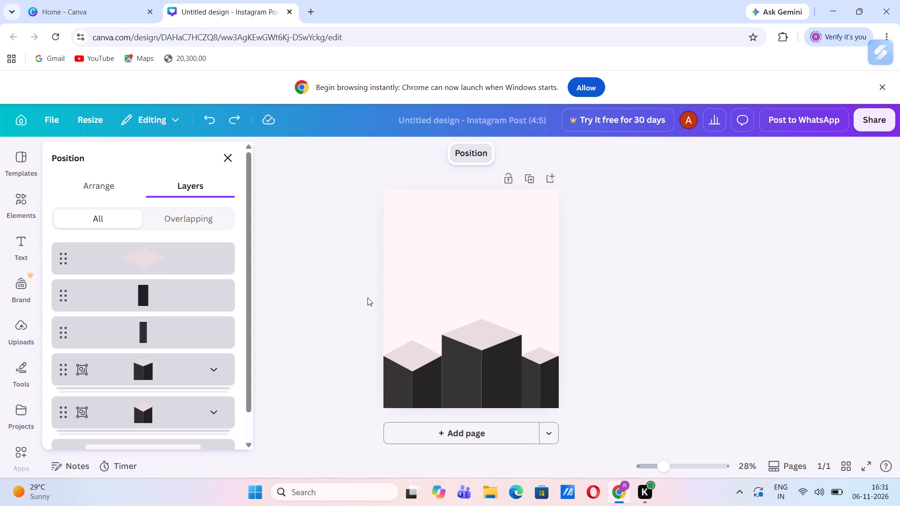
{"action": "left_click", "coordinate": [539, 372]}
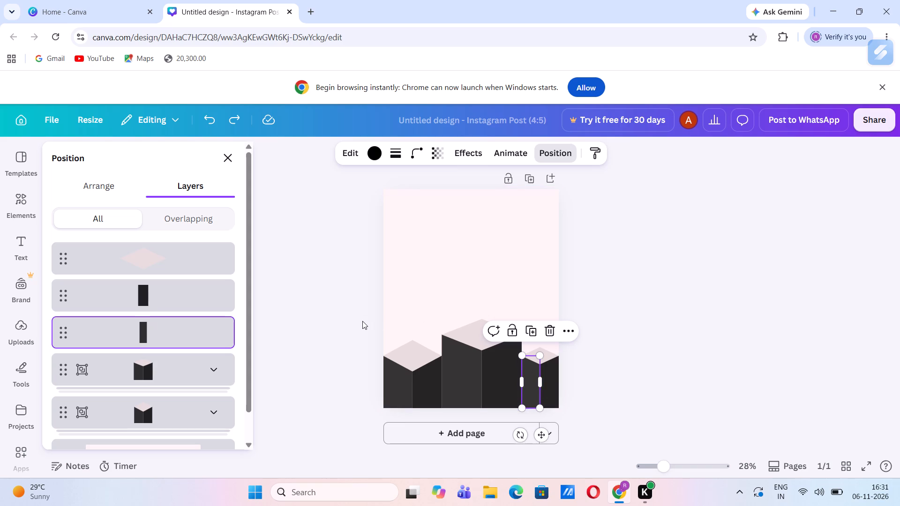
Group the third block's two dark faces and pale diamond top into one object.
{"action": "left_click", "coordinate": [165, 301], "text": "shift"}
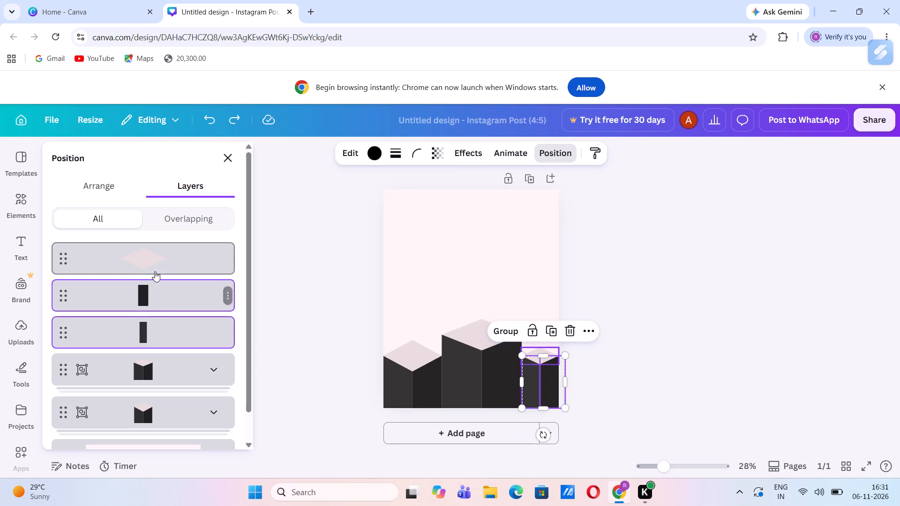
{"action": "left_click", "coordinate": [154, 261], "text": "shift"}
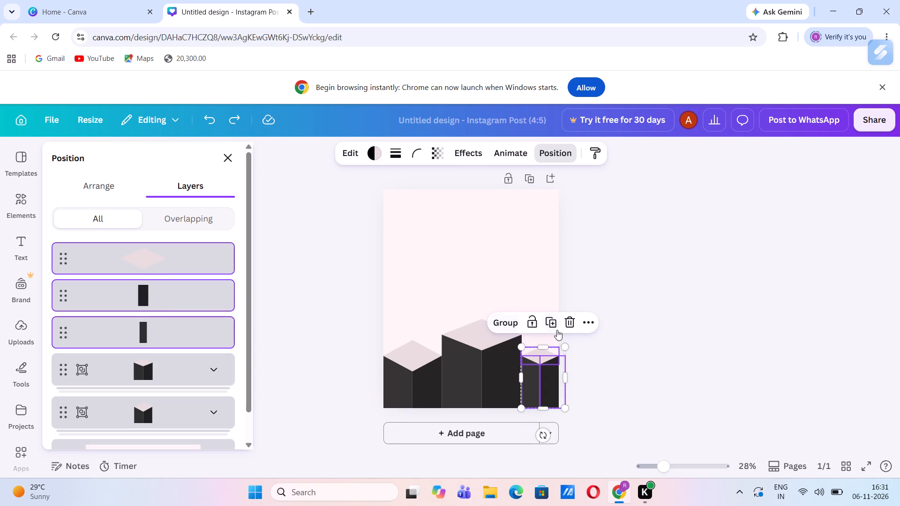
{"action": "left_click", "coordinate": [500, 326]}
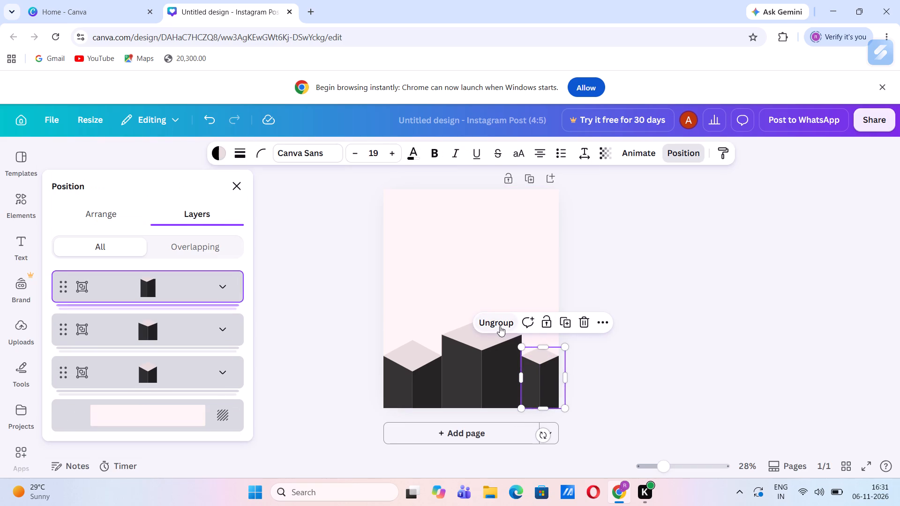
{"action": "left_click", "coordinate": [315, 312]}
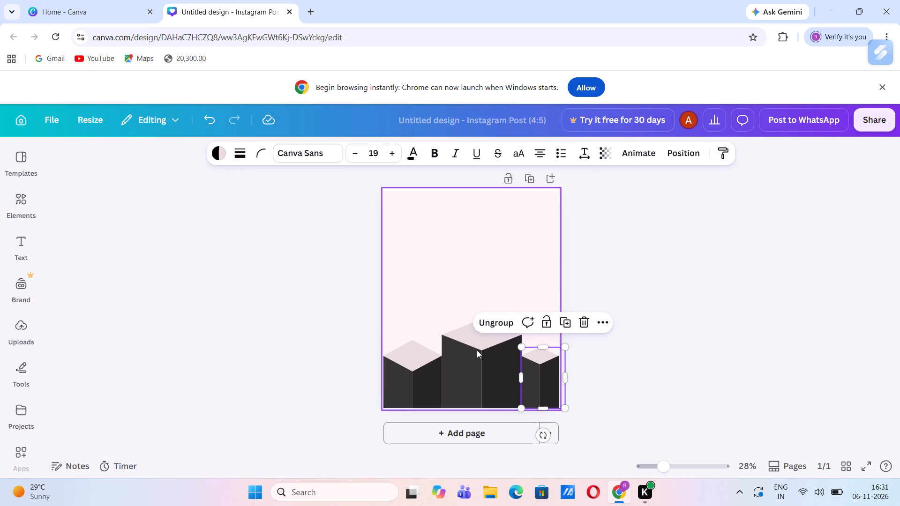
{"action": "left_click", "coordinate": [378, 339]}
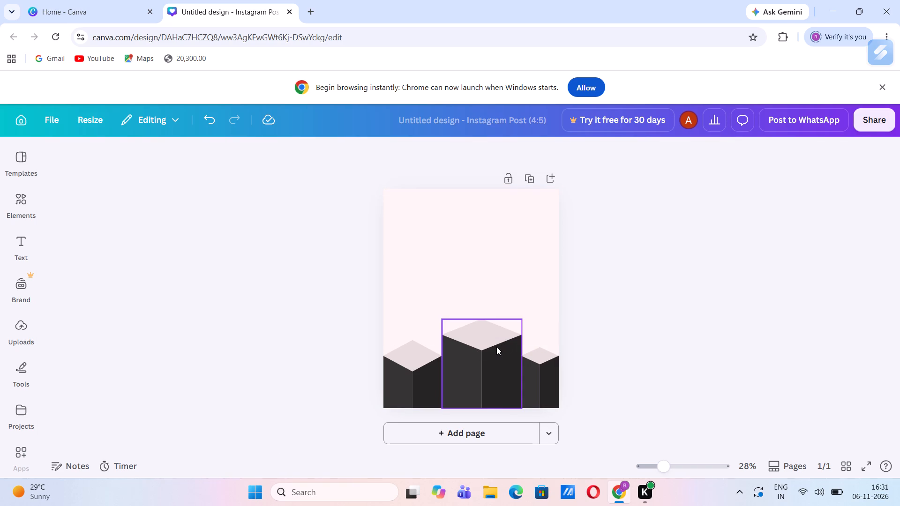
Move the tall middle block up, rotate it upside down, and centre it horizontally so it overhangs the page's top edge.
{"action": "left_click_drag", "start_coordinate": [496, 347], "coordinate": [480, 229]}
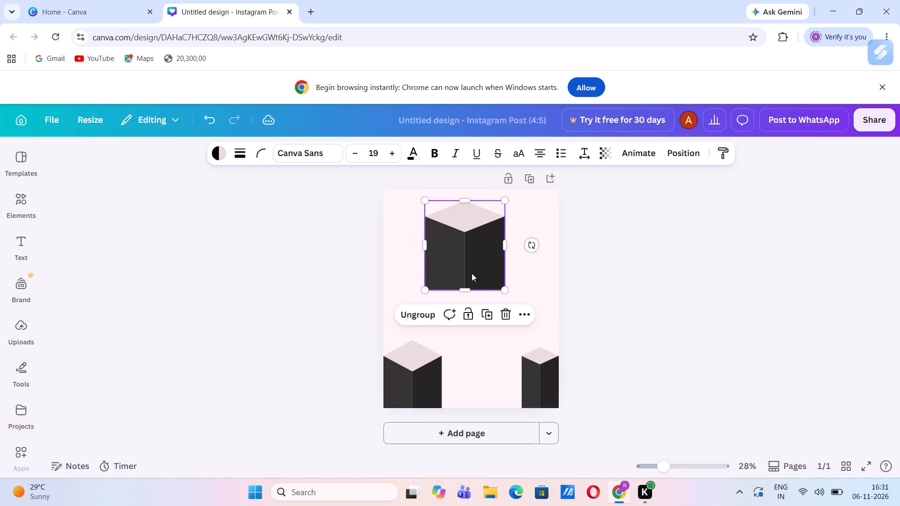
{"action": "left_click_drag", "start_coordinate": [528, 241], "coordinate": [504, 219]}
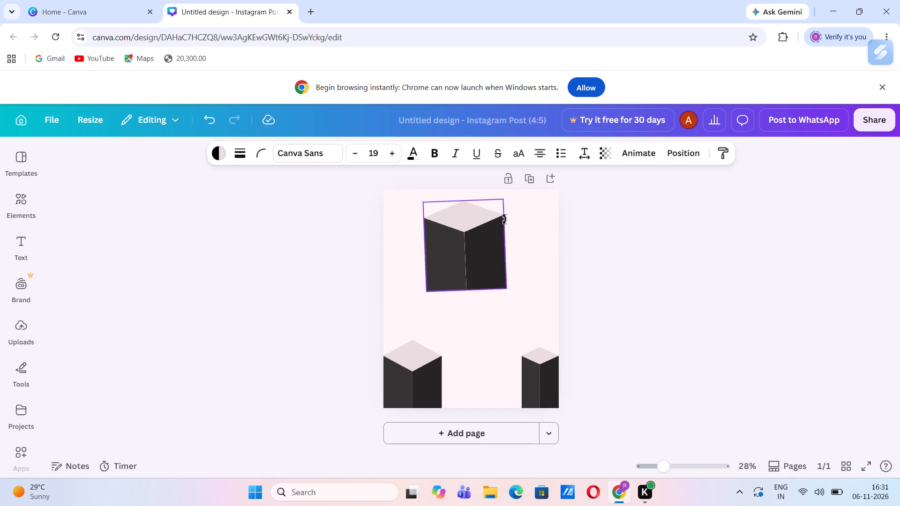
{"action": "left_click_drag", "start_coordinate": [504, 219], "coordinate": [397, 240]}
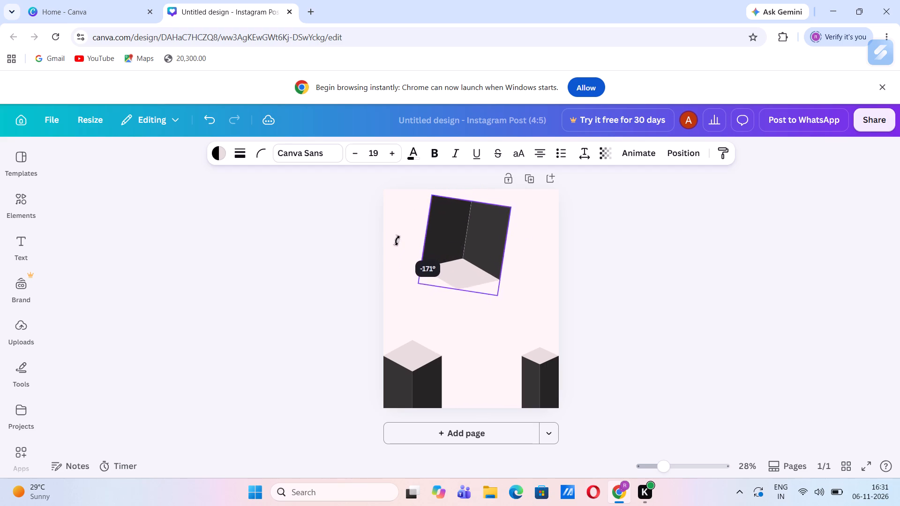
{"action": "left_click_drag", "start_coordinate": [397, 240], "coordinate": [396, 250]}
{"action": "left_click_drag", "start_coordinate": [449, 247], "coordinate": [460, 202]}
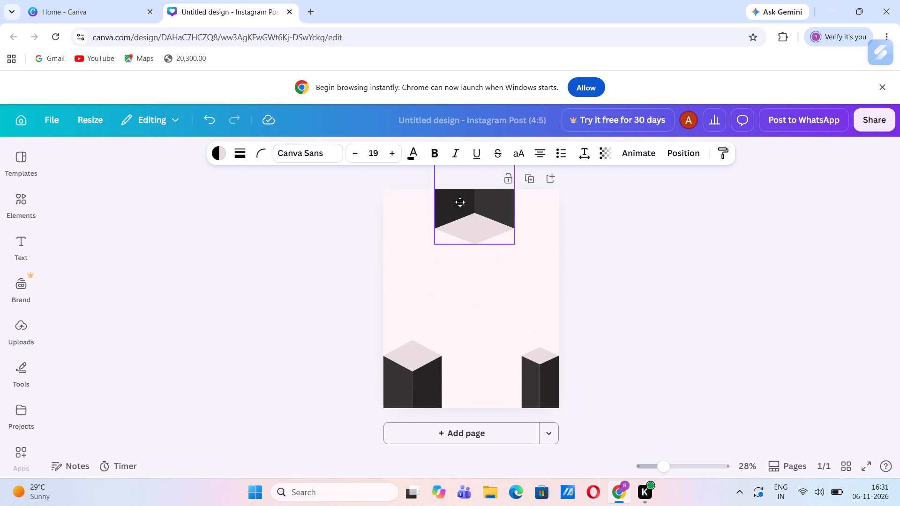
{"action": "left_click_drag", "start_coordinate": [460, 202], "coordinate": [458, 216]}
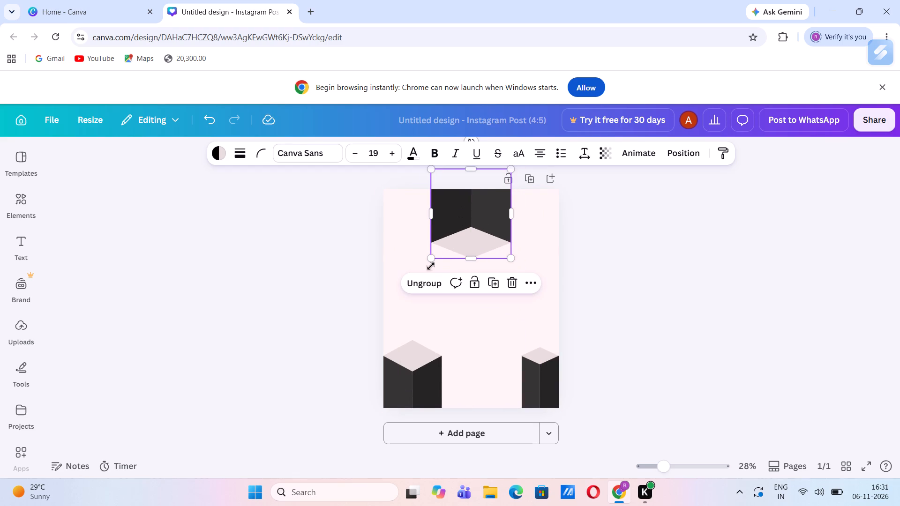
Move the left block up along the page's left edge and rotate it upside down beside the inverted middle block.
{"action": "left_click_drag", "start_coordinate": [415, 355], "coordinate": [412, 254]}
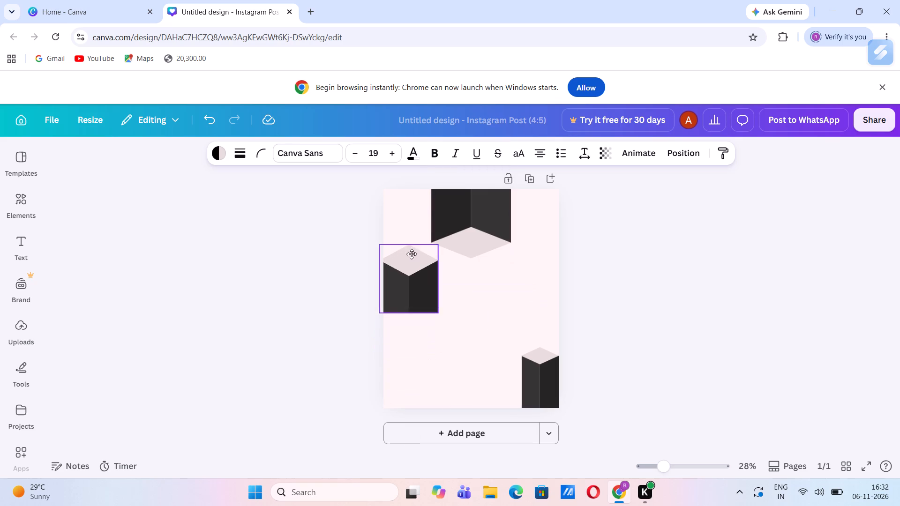
{"action": "left_click_drag", "start_coordinate": [412, 254], "coordinate": [412, 247]}
{"action": "left_click_drag", "start_coordinate": [407, 322], "coordinate": [412, 212]}
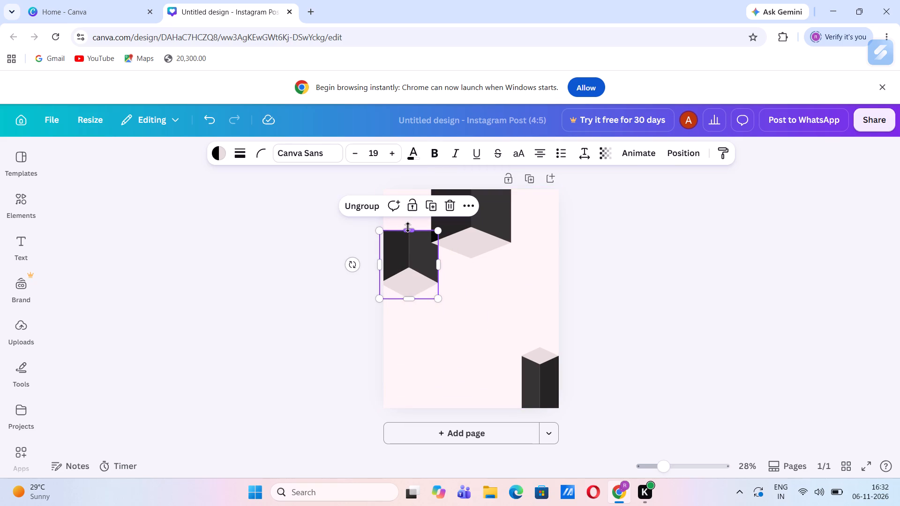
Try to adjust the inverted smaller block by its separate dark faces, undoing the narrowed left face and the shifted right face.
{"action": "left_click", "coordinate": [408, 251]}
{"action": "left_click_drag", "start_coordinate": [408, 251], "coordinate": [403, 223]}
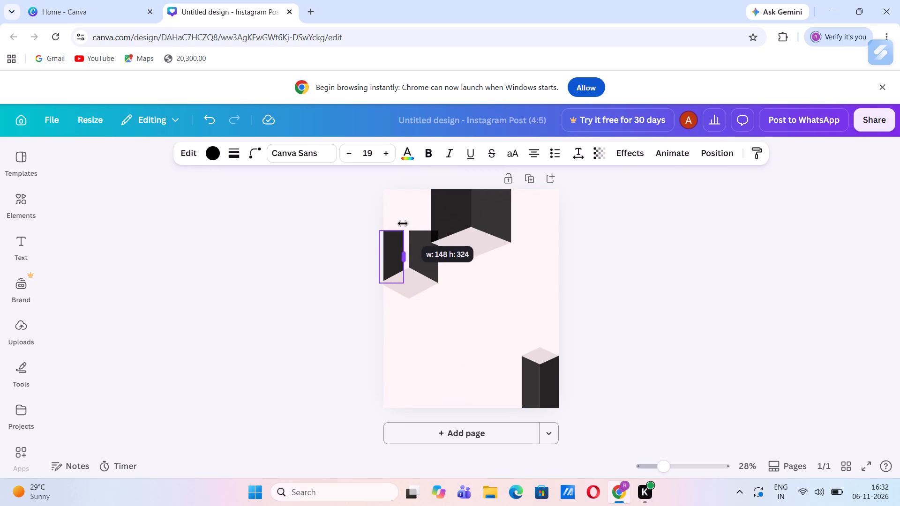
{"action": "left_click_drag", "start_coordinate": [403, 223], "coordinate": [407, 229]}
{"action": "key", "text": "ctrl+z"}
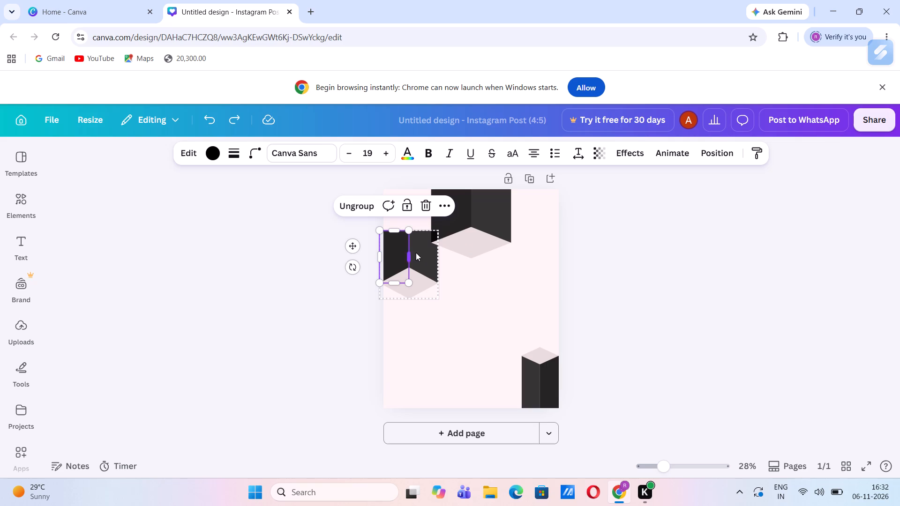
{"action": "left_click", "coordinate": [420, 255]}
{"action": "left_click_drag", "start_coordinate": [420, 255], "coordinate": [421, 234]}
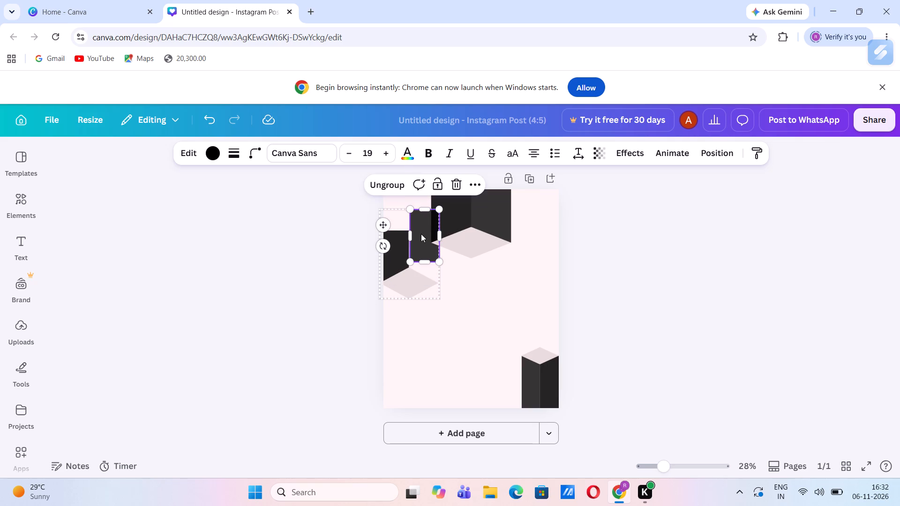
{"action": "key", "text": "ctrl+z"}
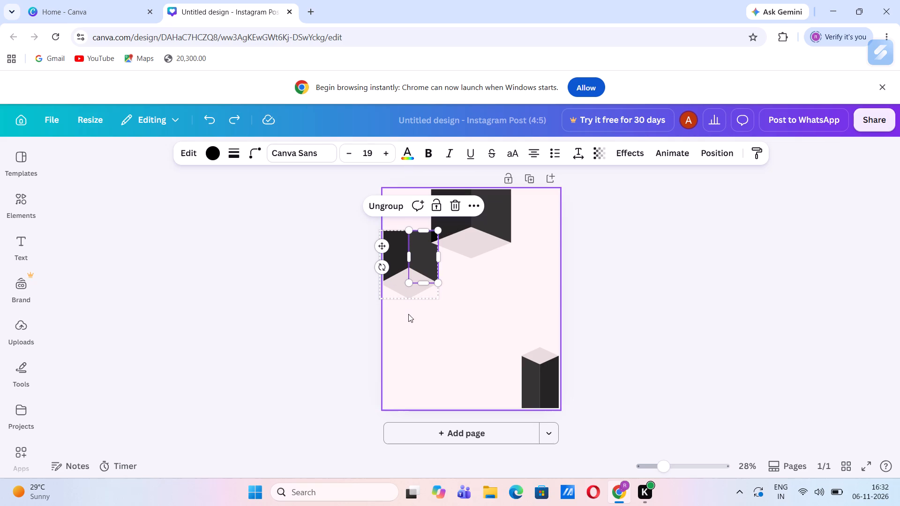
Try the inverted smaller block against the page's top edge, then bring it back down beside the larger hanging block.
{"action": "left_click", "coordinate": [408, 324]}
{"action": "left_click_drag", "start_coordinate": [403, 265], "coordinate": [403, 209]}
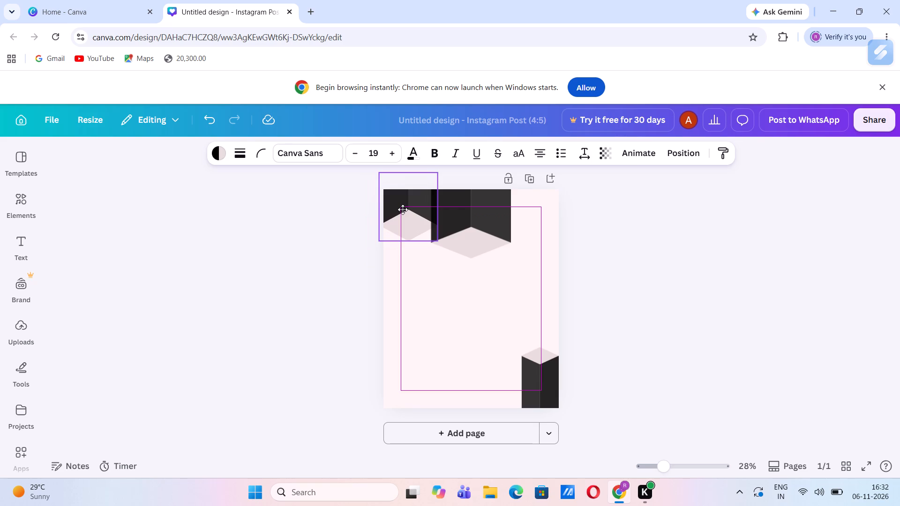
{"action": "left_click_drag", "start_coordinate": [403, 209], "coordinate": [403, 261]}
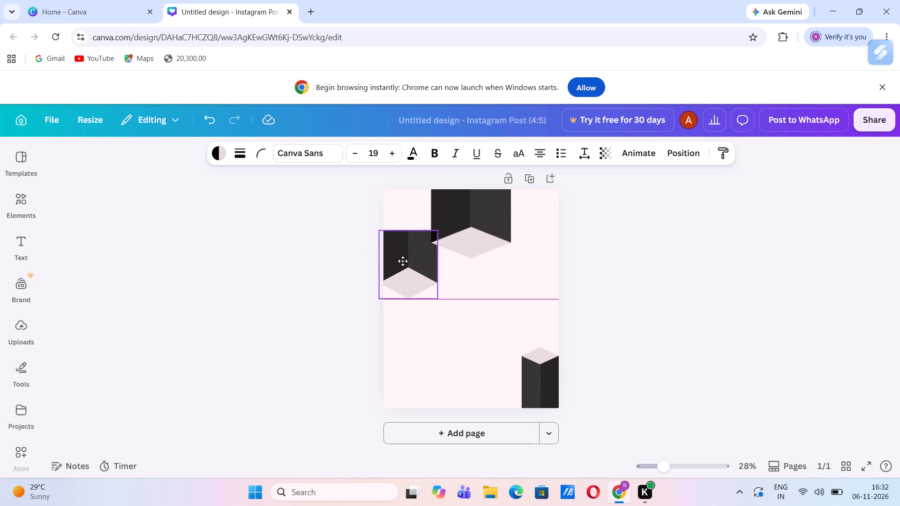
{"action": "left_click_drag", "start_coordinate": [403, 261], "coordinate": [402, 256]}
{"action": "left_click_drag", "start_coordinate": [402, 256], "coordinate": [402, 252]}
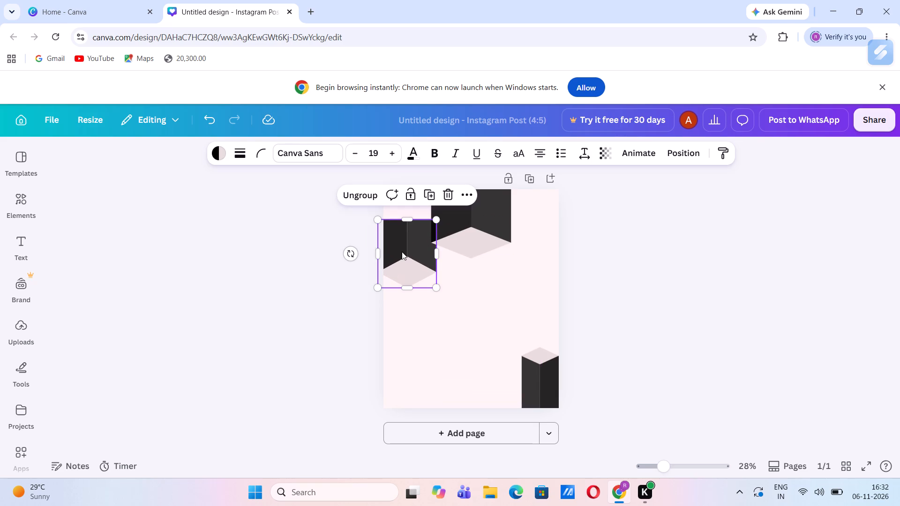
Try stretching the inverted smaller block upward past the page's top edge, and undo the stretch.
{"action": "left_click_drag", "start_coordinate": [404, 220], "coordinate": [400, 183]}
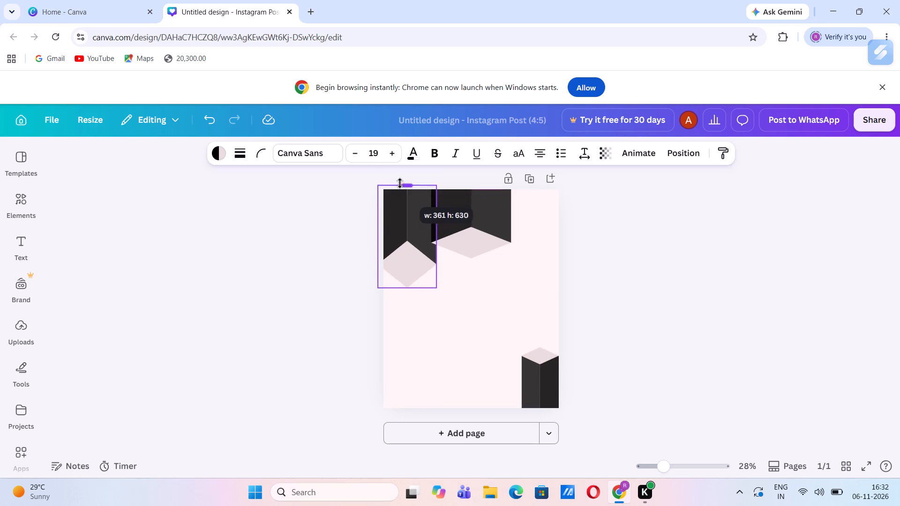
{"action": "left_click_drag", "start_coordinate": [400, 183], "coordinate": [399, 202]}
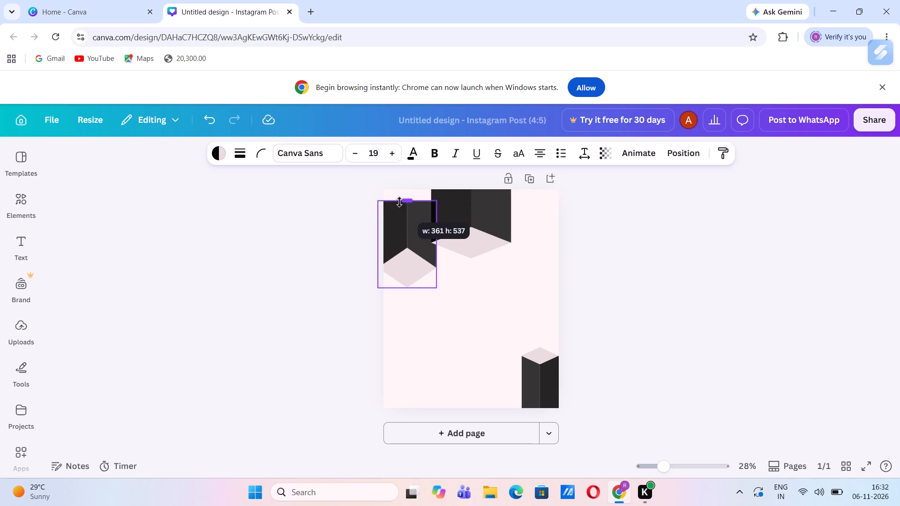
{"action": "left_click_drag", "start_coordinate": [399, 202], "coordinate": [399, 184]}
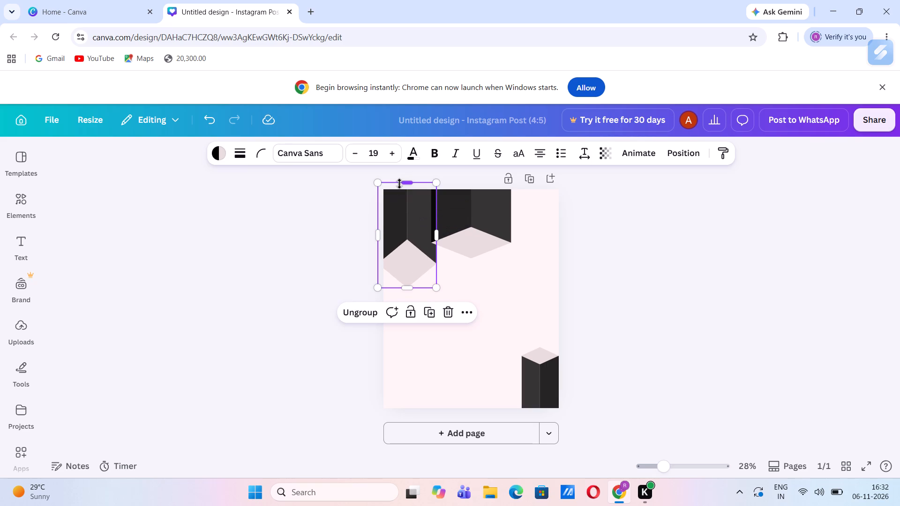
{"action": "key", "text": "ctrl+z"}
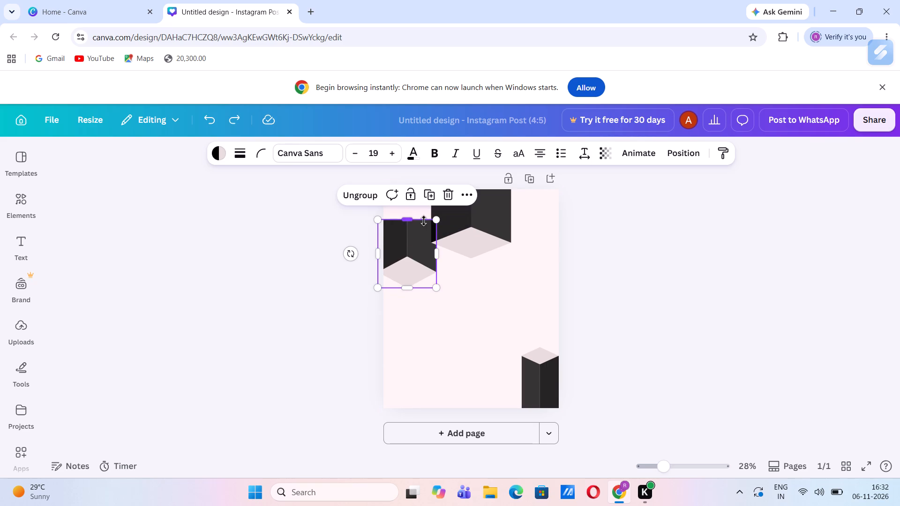
Move the inverted smaller block up so it hangs from the page's top-left corner.
{"action": "left_click_drag", "start_coordinate": [413, 243], "coordinate": [412, 209]}
{"action": "left_click", "coordinate": [464, 238]}
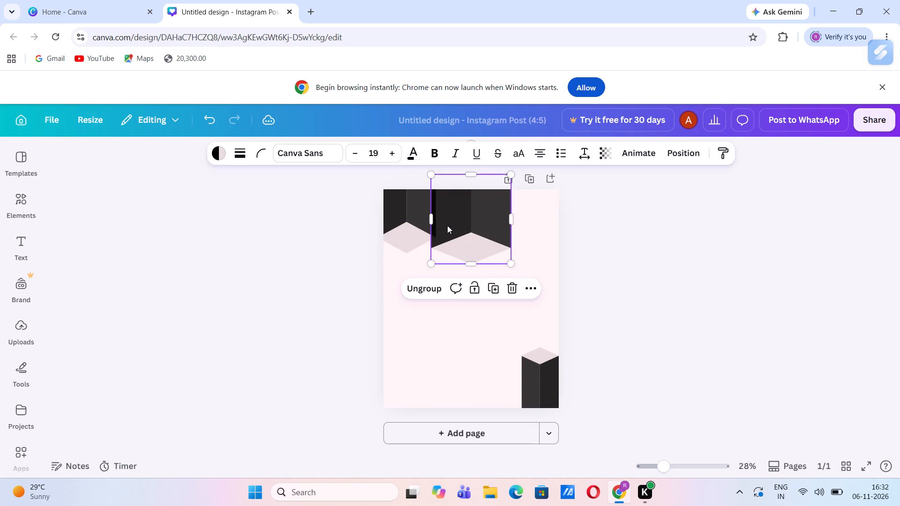
Move the inverted smaller block down against the page's left edge, slightly overlapping the larger hanging block.
{"action": "left_click_drag", "start_coordinate": [409, 213], "coordinate": [407, 247]}
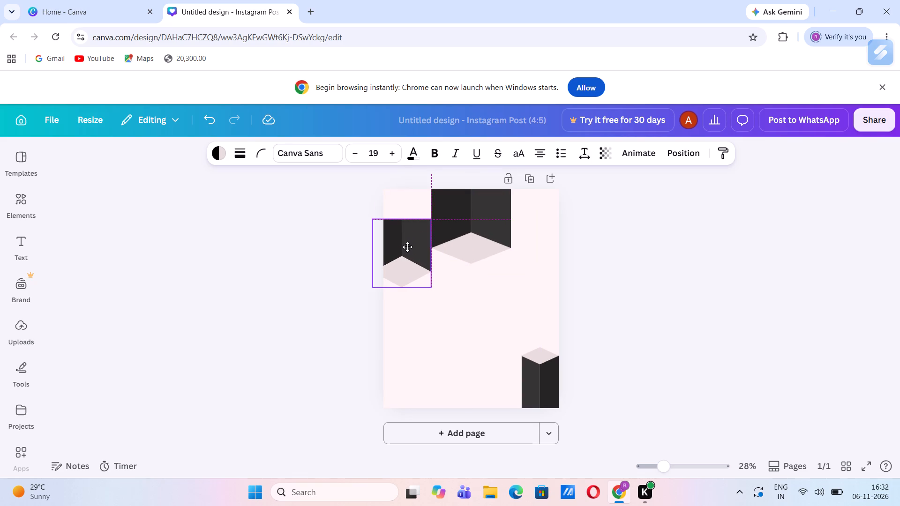
{"action": "left_click_drag", "start_coordinate": [407, 247], "coordinate": [415, 246]}
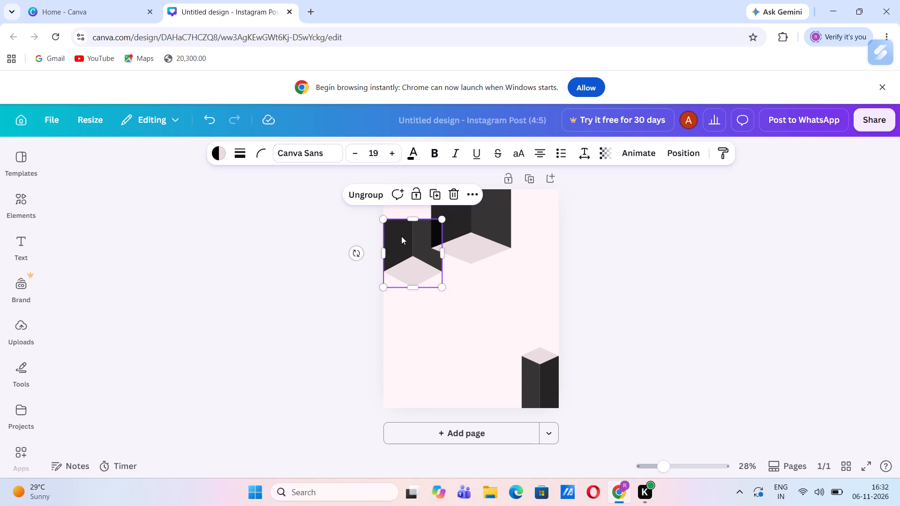
Stretch the left and right dark faces of the inverted smaller block upward past the page's top edge.
{"action": "left_click", "coordinate": [398, 235]}
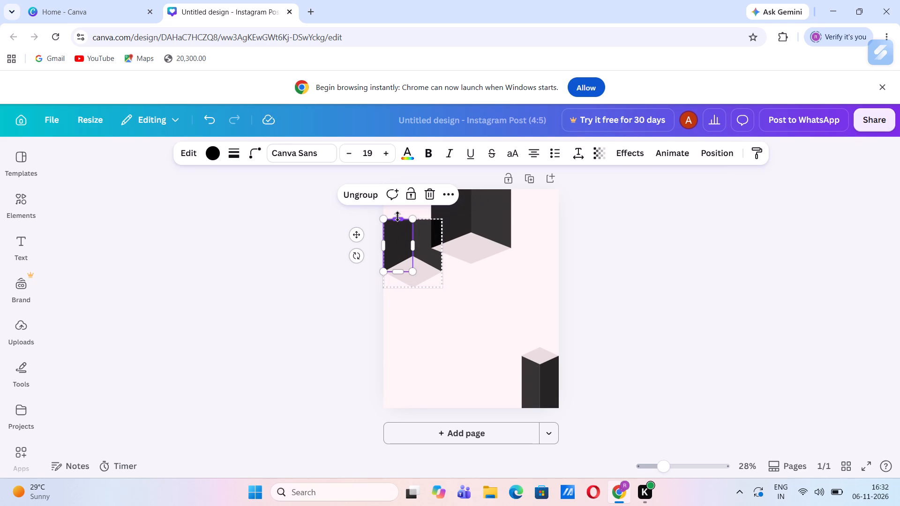
{"action": "left_click_drag", "start_coordinate": [399, 223], "coordinate": [393, 179]}
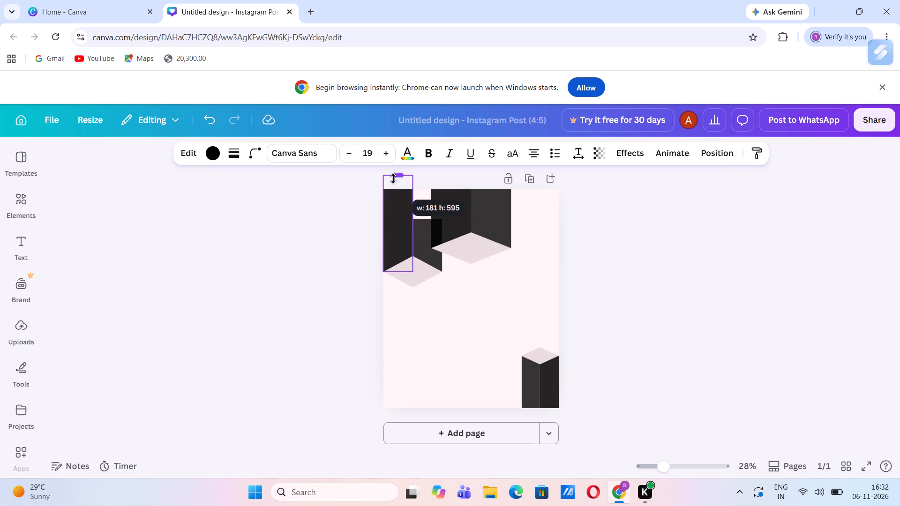
{"action": "left_click_drag", "start_coordinate": [393, 179], "coordinate": [393, 181]}
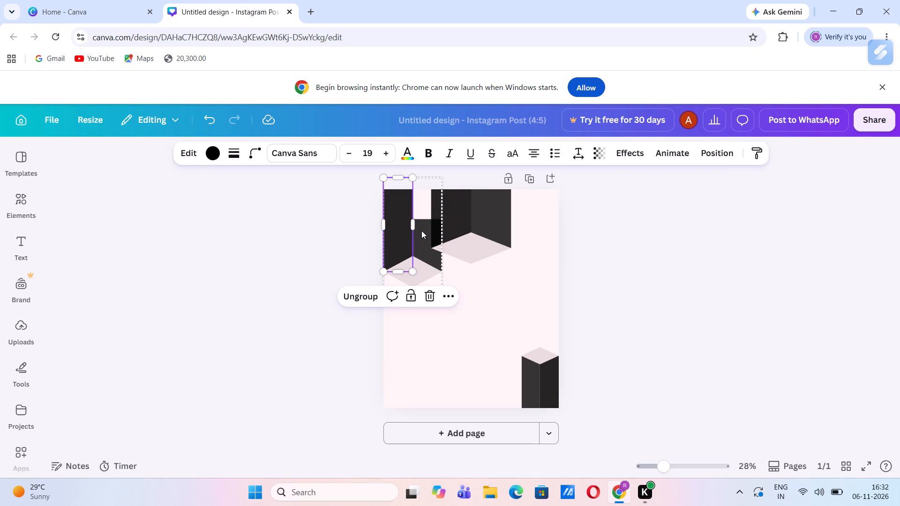
{"action": "left_click", "coordinate": [421, 231]}
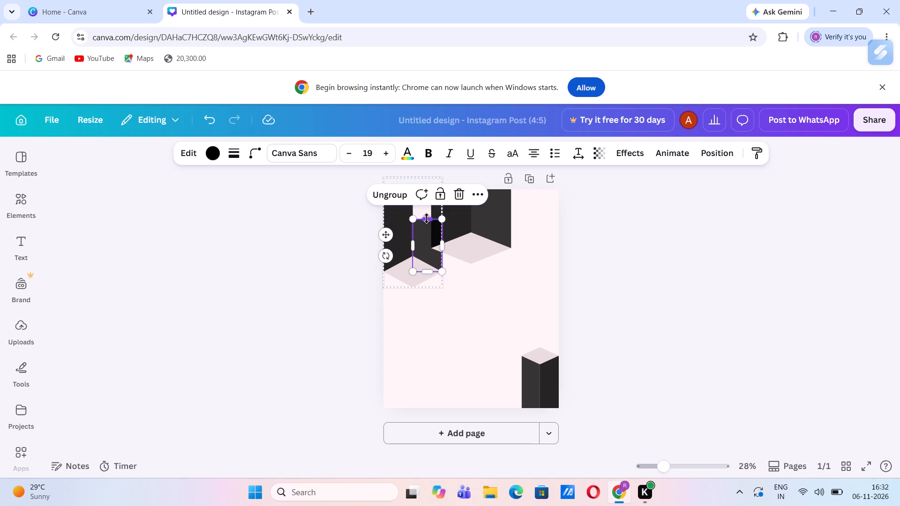
{"action": "left_click_drag", "start_coordinate": [427, 218], "coordinate": [422, 187]}
{"action": "left_click", "coordinate": [309, 228]}
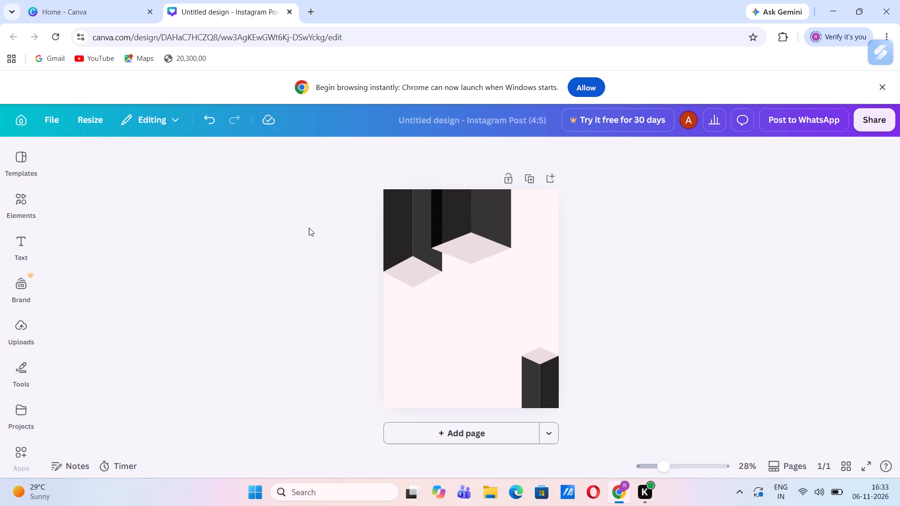
Move the upright block from the page's bottom-right corner up beside the larger hanging block.
{"action": "left_click", "coordinate": [533, 387]}
{"action": "left_click_drag", "start_coordinate": [533, 387], "coordinate": [515, 272]}
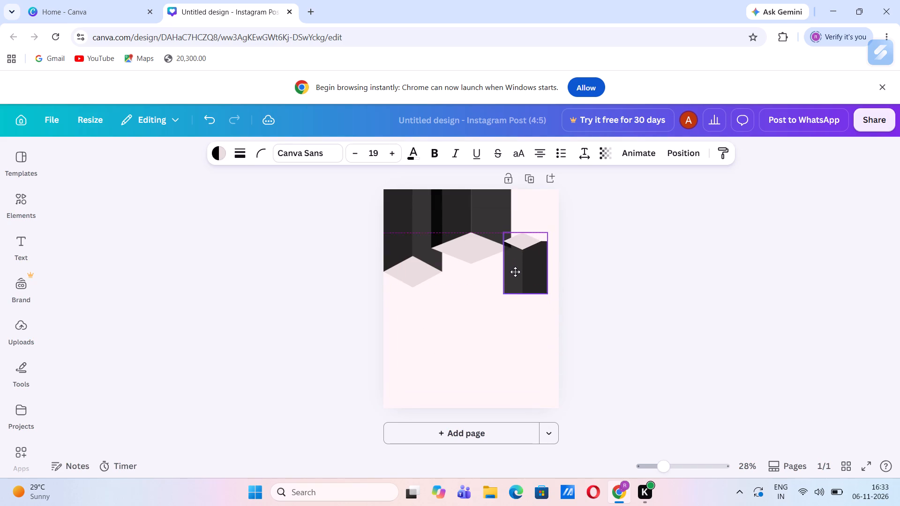
Place the upright small block just below the larger hanging block's right edge and rotate it upside down.
{"action": "left_click_drag", "start_coordinate": [515, 272], "coordinate": [515, 279]}
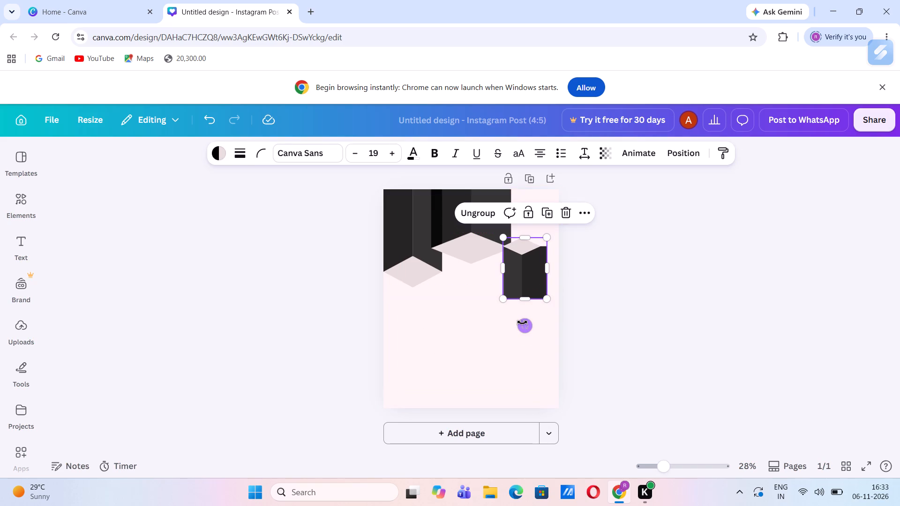
{"action": "left_click_drag", "start_coordinate": [522, 322], "coordinate": [542, 223]}
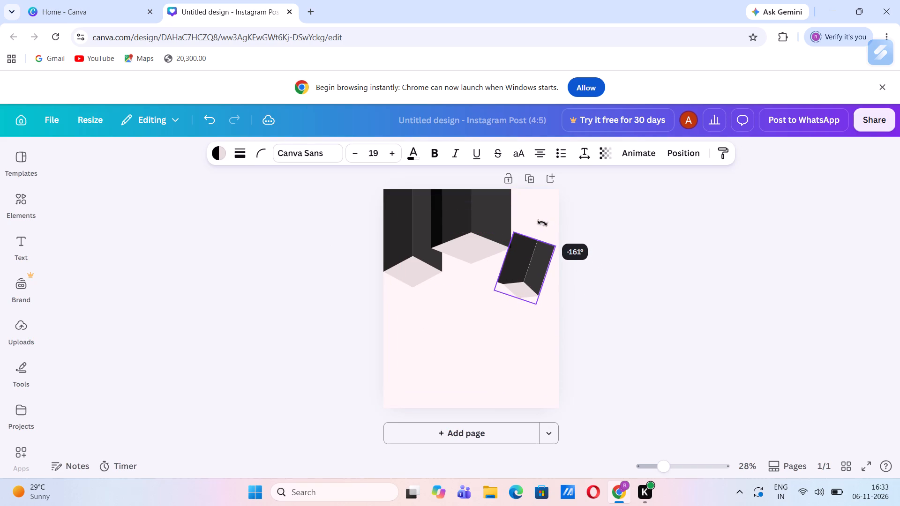
{"action": "left_click_drag", "start_coordinate": [542, 223], "coordinate": [526, 216]}
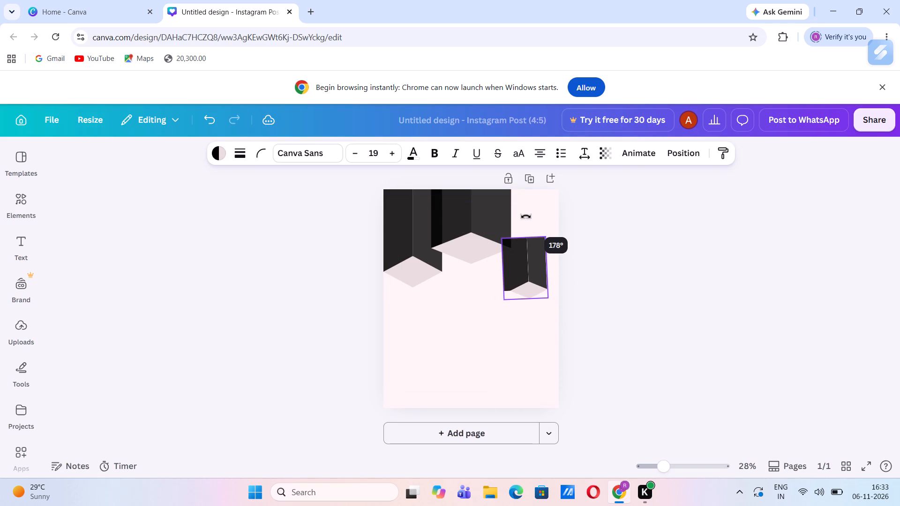
{"action": "left_click_drag", "start_coordinate": [526, 216], "coordinate": [528, 218]}
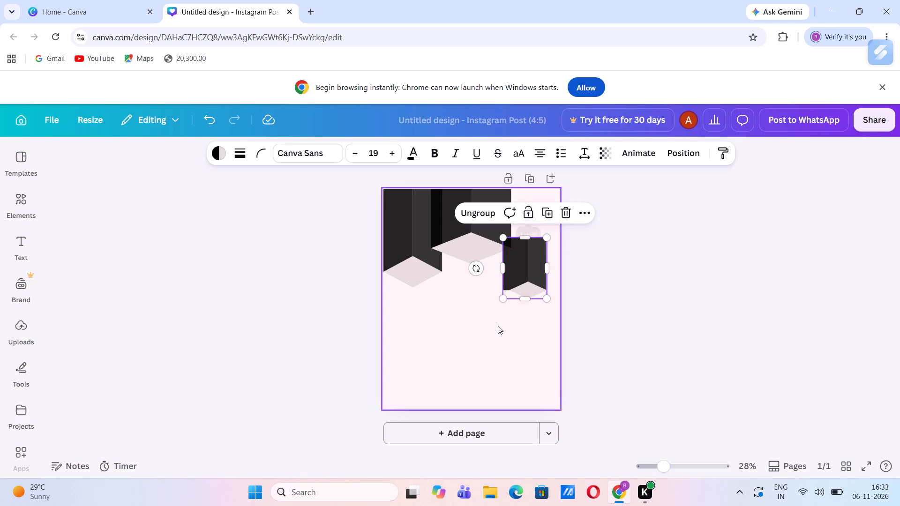
Move the newly inverted block flush against the middle block's right side, with its lower tip level with the left block's.
{"action": "left_click_drag", "start_coordinate": [521, 271], "coordinate": [527, 218]}
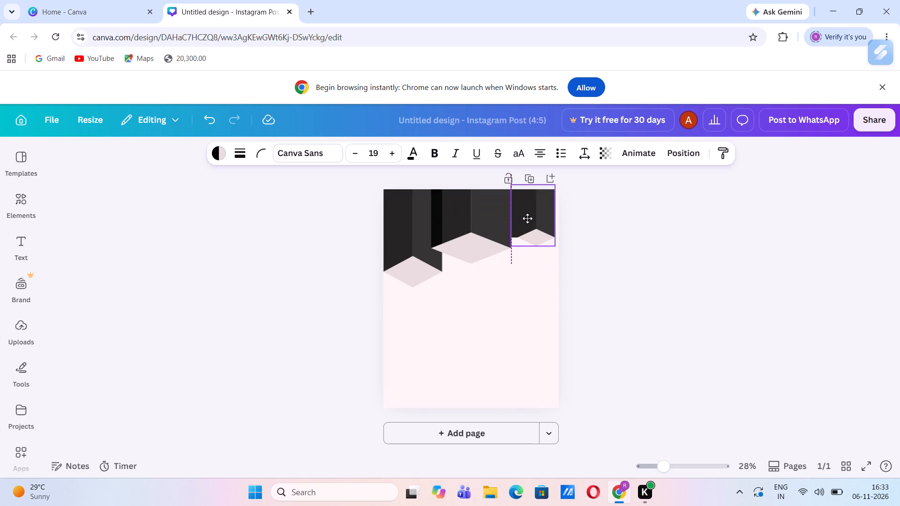
{"action": "left_click_drag", "start_coordinate": [527, 218], "coordinate": [530, 234]}
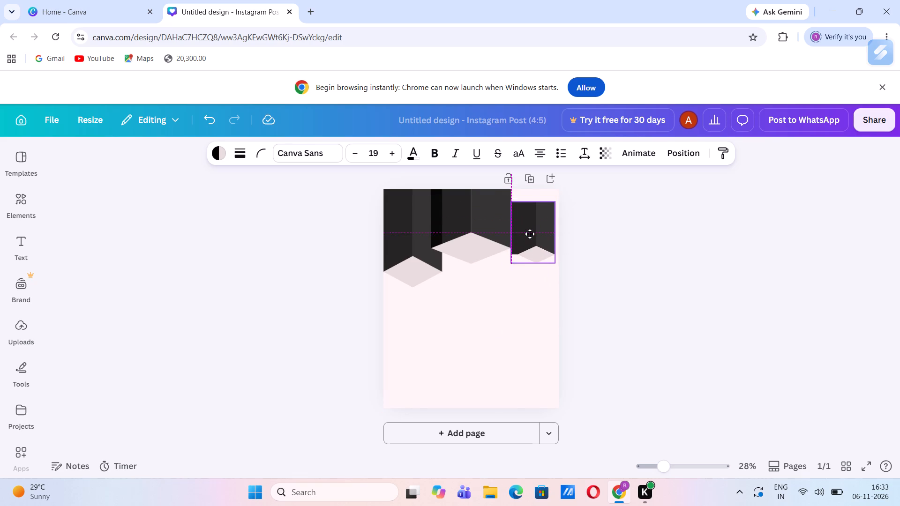
{"action": "left_click_drag", "start_coordinate": [530, 234], "coordinate": [527, 223]}
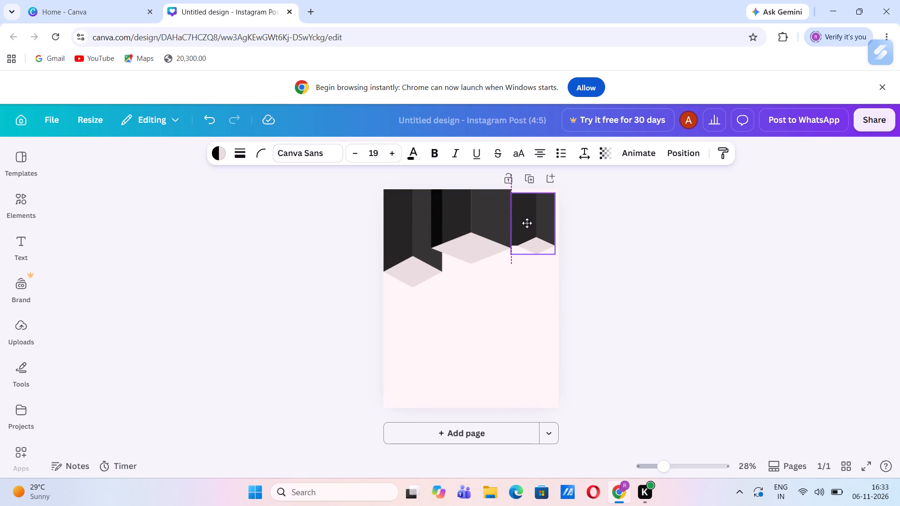
{"action": "left_click_drag", "start_coordinate": [527, 223], "coordinate": [527, 260]}
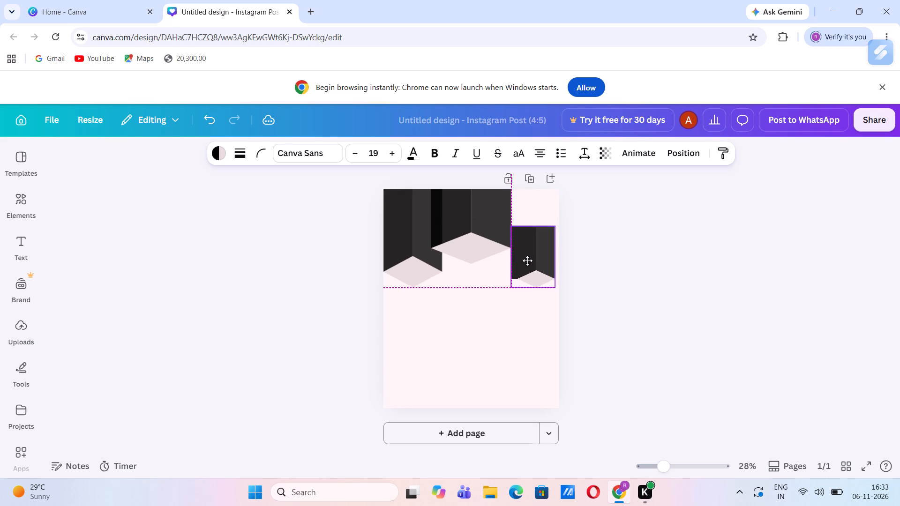
{"action": "left_click_drag", "start_coordinate": [527, 260], "coordinate": [527, 261]}
{"action": "left_click_drag", "start_coordinate": [527, 261], "coordinate": [527, 262]}
Stretch the right-hand block's two dark faces individually up to the page's top edge.
{"action": "left_click", "coordinate": [525, 238]}
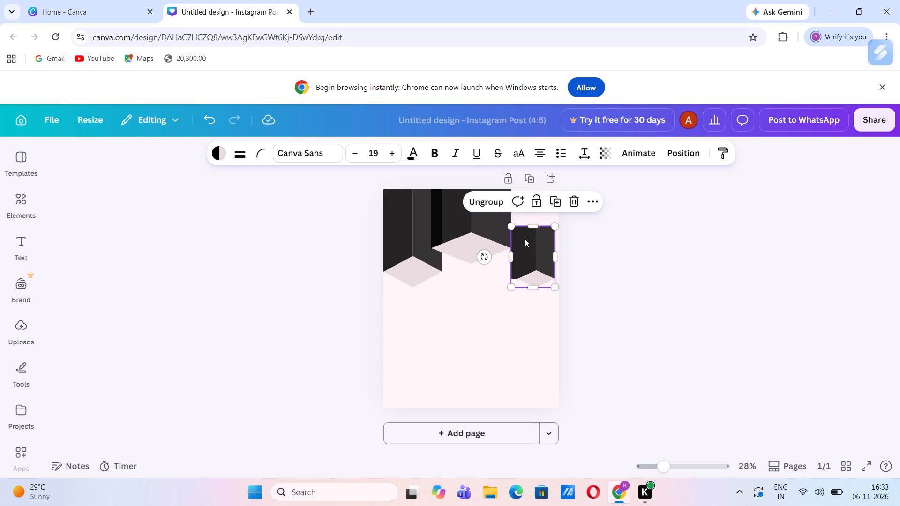
{"action": "left_click_drag", "start_coordinate": [525, 226], "coordinate": [524, 189]}
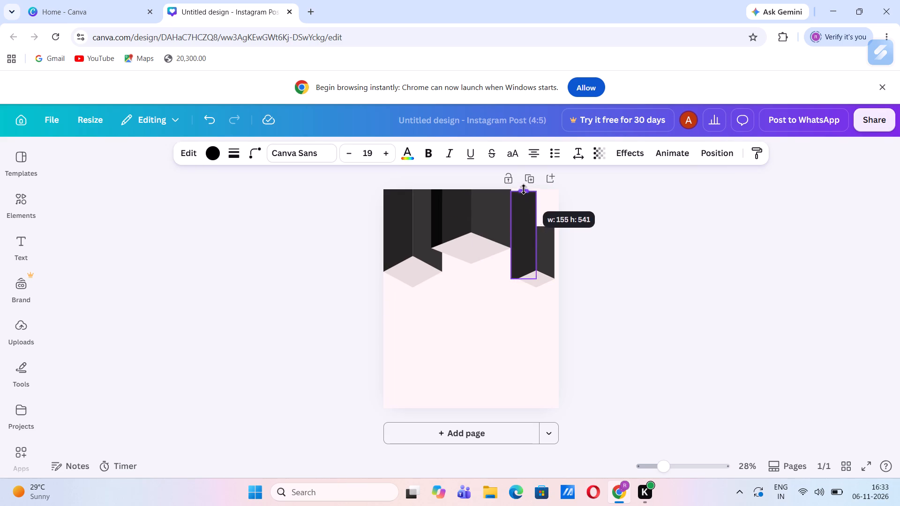
{"action": "left_click_drag", "start_coordinate": [524, 189], "coordinate": [523, 189]}
{"action": "left_click", "coordinate": [546, 243]}
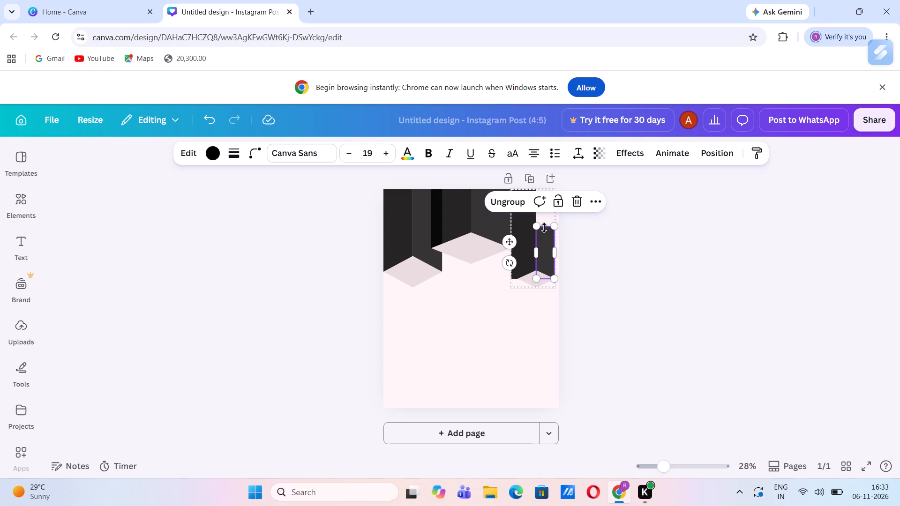
{"action": "left_click", "coordinate": [542, 237]}
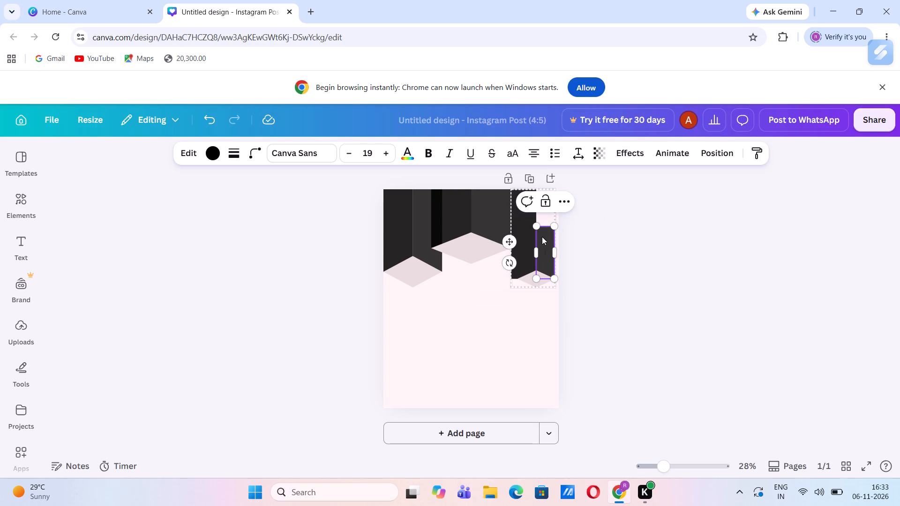
{"action": "left_click_drag", "start_coordinate": [544, 225], "coordinate": [542, 188]}
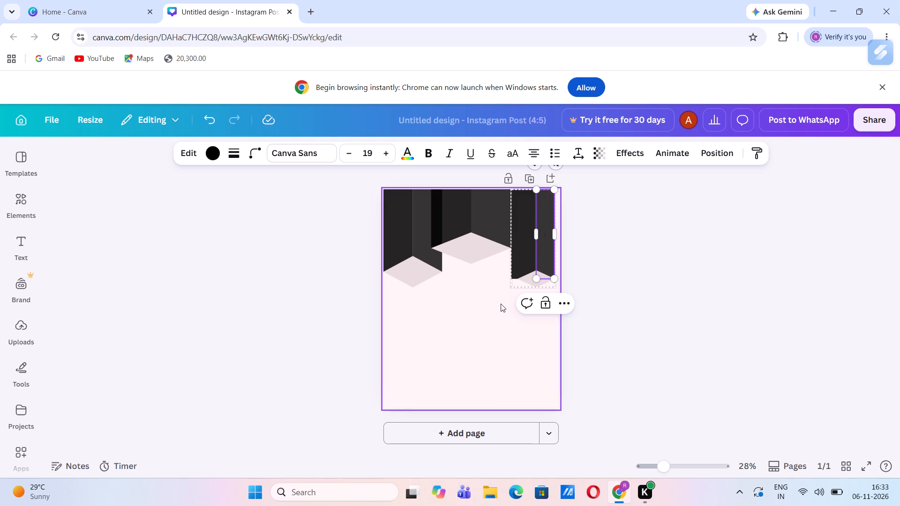
Enlarge the right-hand block's pale diamond to about 271 wide by 124 high, so it spans both dark faces.
{"action": "left_click", "coordinate": [494, 300]}
{"action": "left_click", "coordinate": [537, 281]}
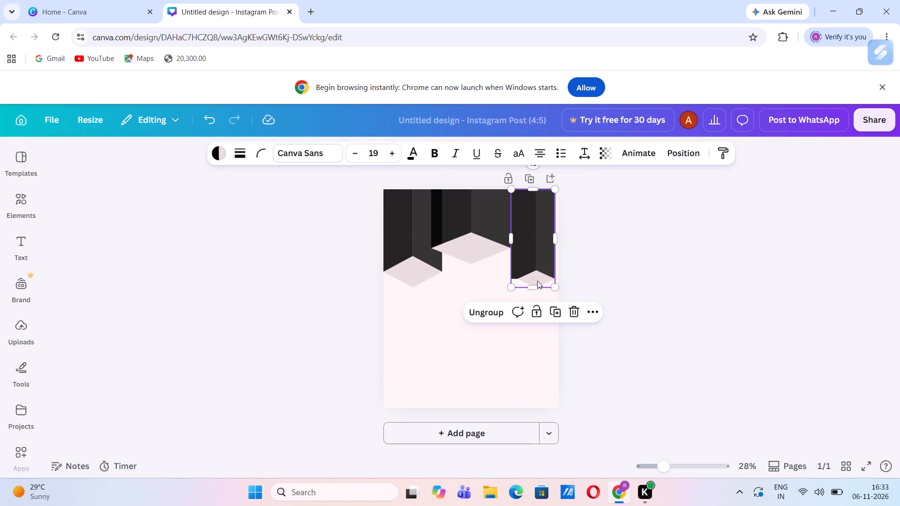
{"action": "left_click", "coordinate": [529, 281]}
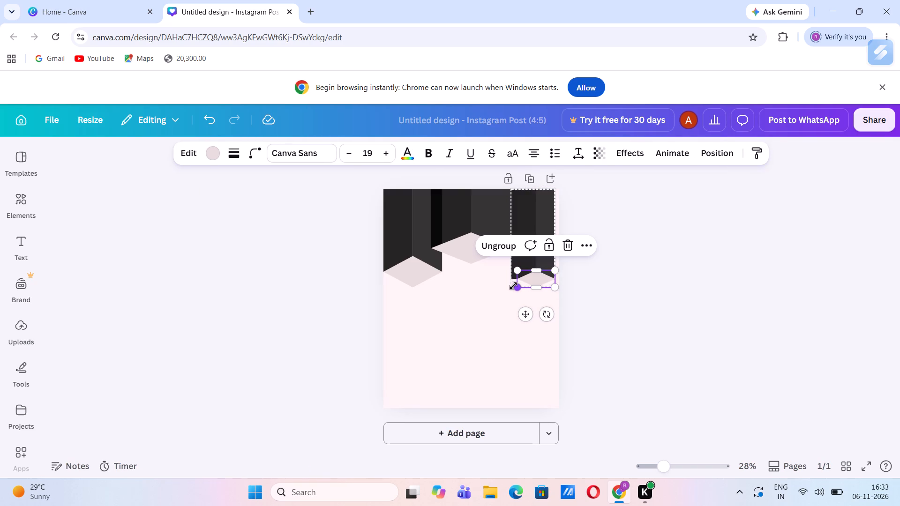
{"action": "left_click_drag", "start_coordinate": [515, 287], "coordinate": [510, 292]}
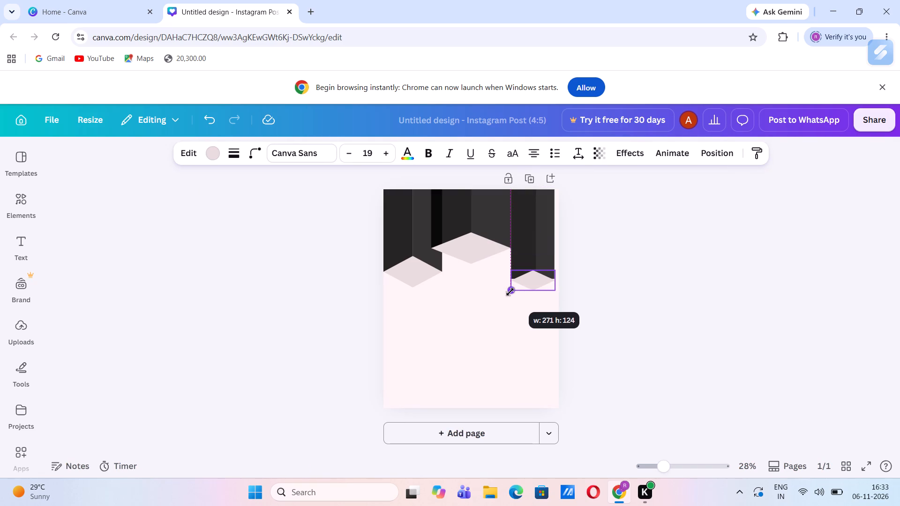
{"action": "left_click_drag", "start_coordinate": [510, 292], "coordinate": [508, 296]}
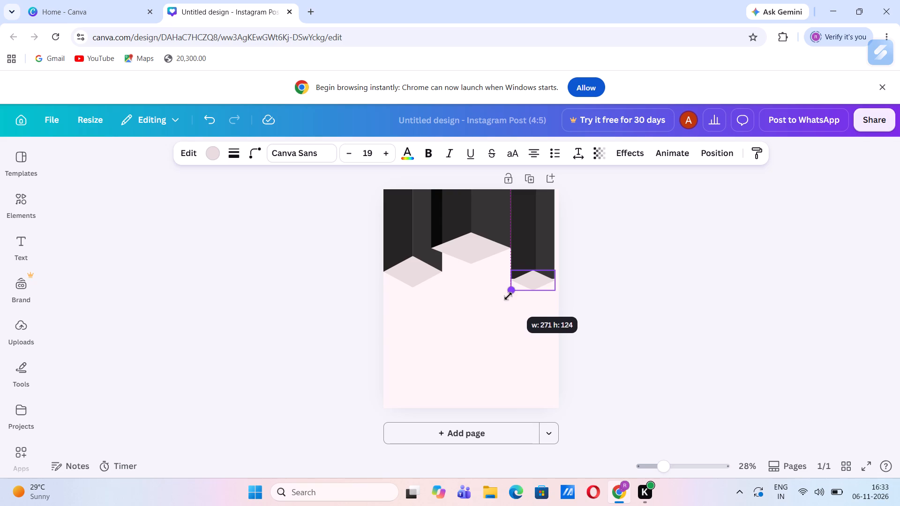
{"action": "left_click_drag", "start_coordinate": [508, 296], "coordinate": [510, 293]}
{"action": "left_click", "coordinate": [475, 291]}
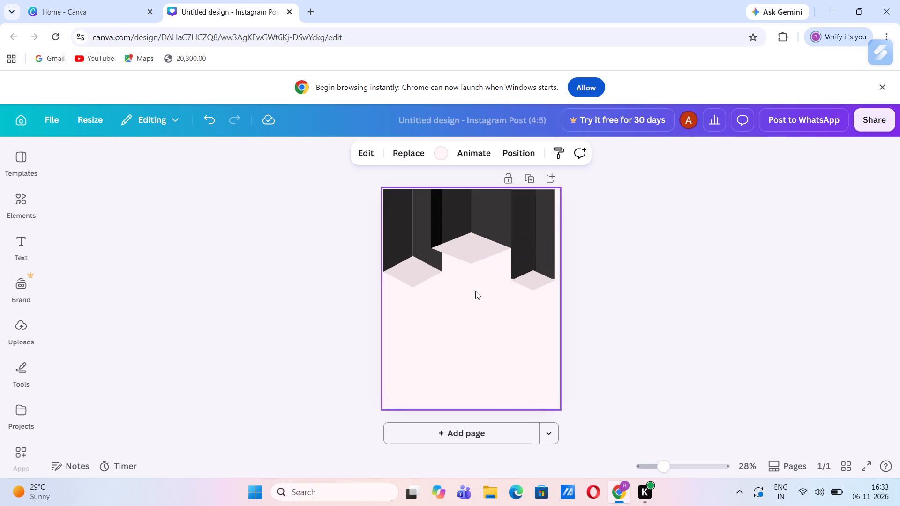
Stretch the right-hand block's pale diamond slightly upward so its top point overlaps the dark faces more.
{"action": "left_click", "coordinate": [524, 274]}
{"action": "double_click", "coordinate": [529, 275]}
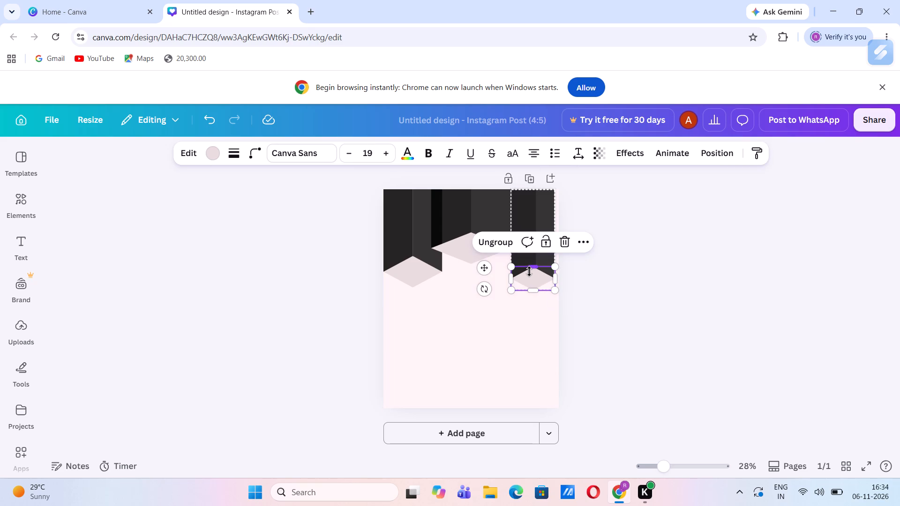
{"action": "left_click", "coordinate": [470, 273]}
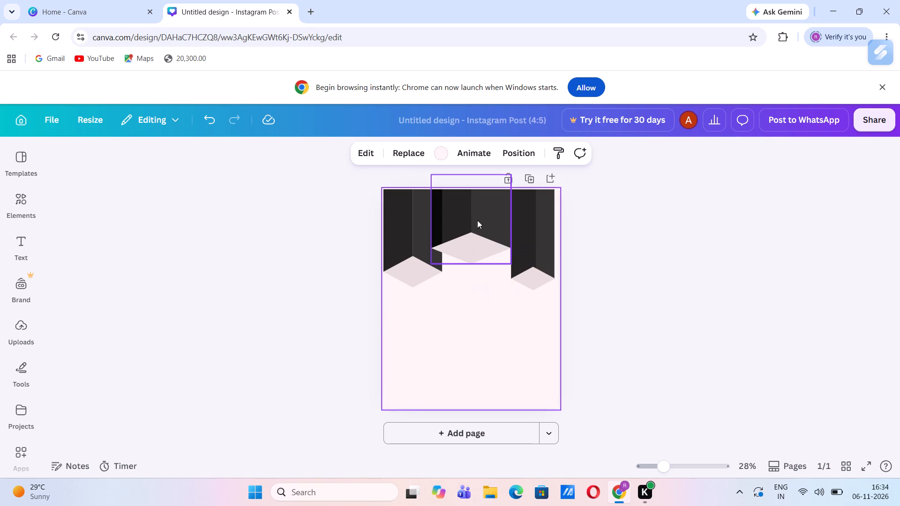
Select the middle hanging block as a whole group.
{"action": "left_click", "coordinate": [483, 204]}
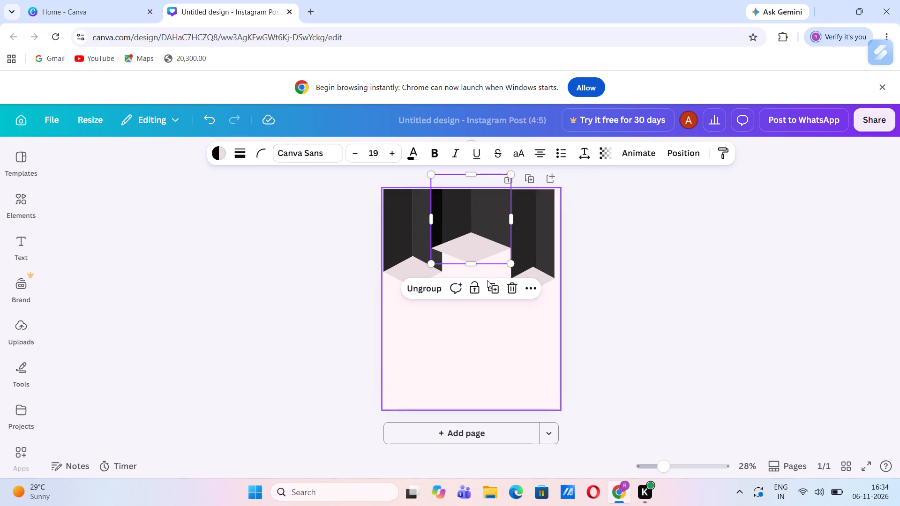
Duplicate the middle hanging block and place the copy in the empty lower half of the page.
{"action": "left_click", "coordinate": [494, 289]}
{"action": "left_click_drag", "start_coordinate": [487, 246], "coordinate": [490, 316]}
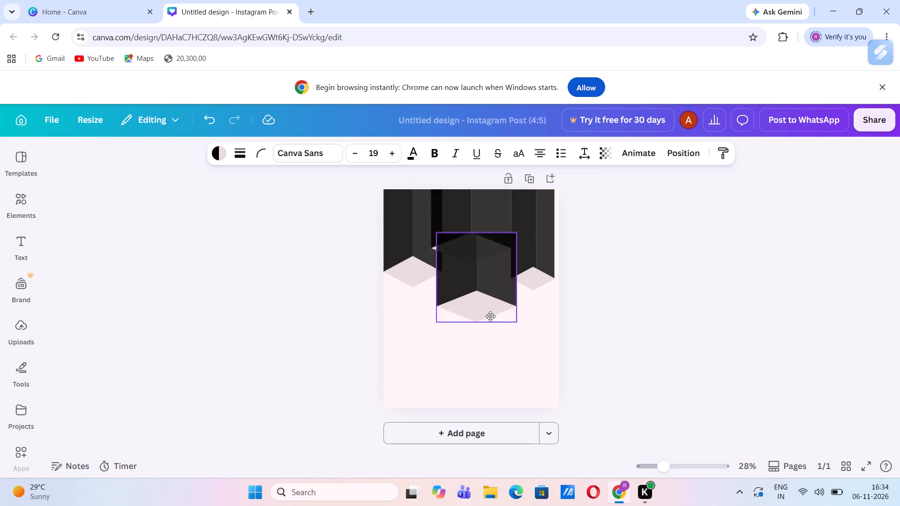
{"action": "left_click_drag", "start_coordinate": [490, 316], "coordinate": [490, 349]}
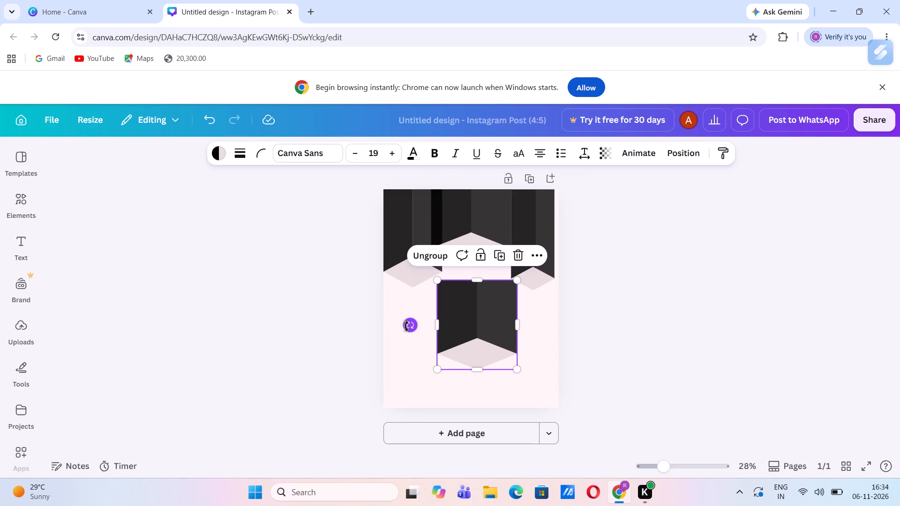
Rotate the duplicated block upright so its pale diamond faces up, and shift it down slightly.
{"action": "left_click_drag", "start_coordinate": [406, 326], "coordinate": [502, 373]}
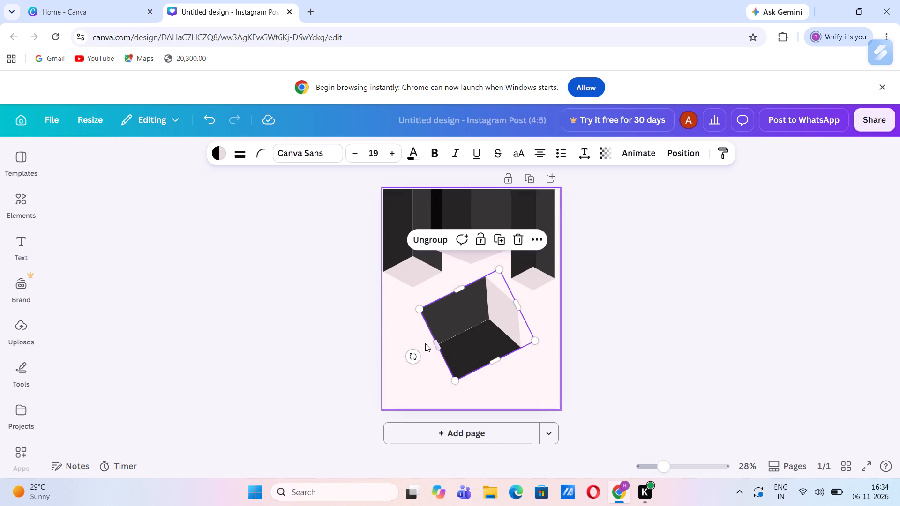
{"action": "left_click_drag", "start_coordinate": [412, 354], "coordinate": [463, 332]}
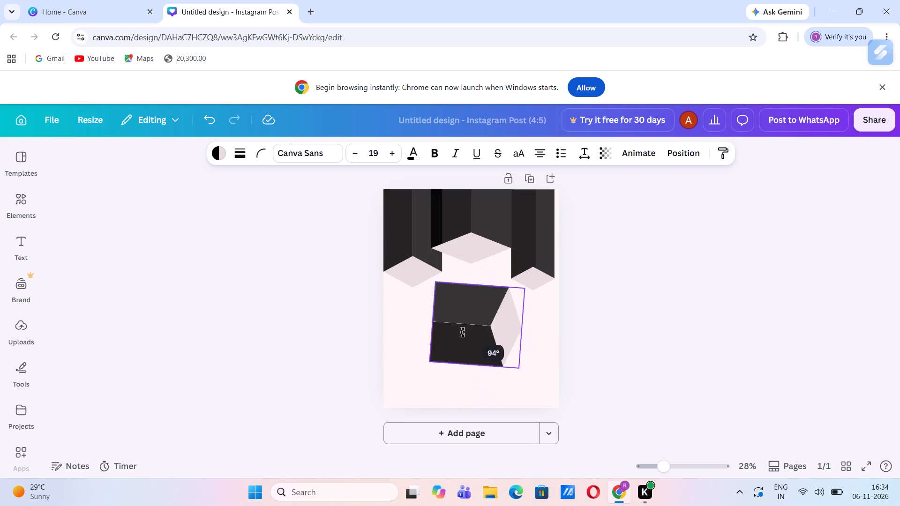
{"action": "left_click_drag", "start_coordinate": [463, 332], "coordinate": [477, 349]}
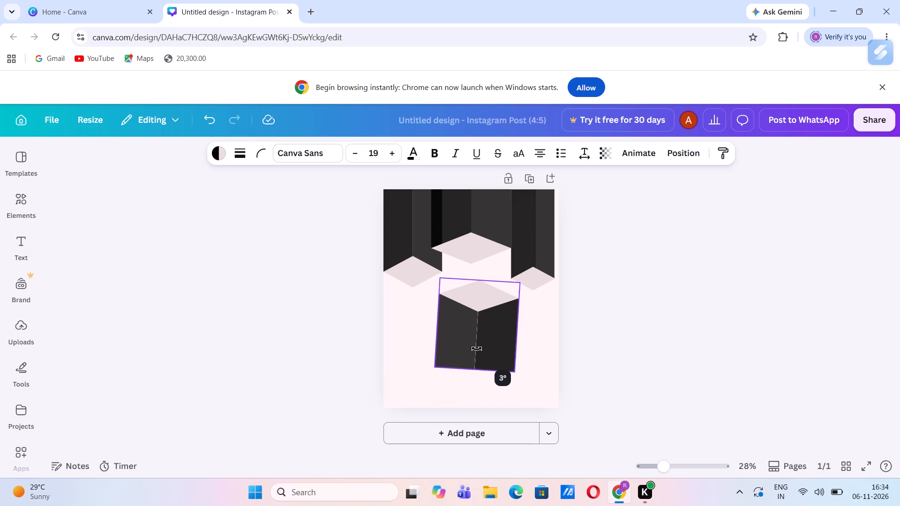
{"action": "left_click_drag", "start_coordinate": [477, 349], "coordinate": [476, 349]}
{"action": "left_click_drag", "start_coordinate": [476, 349], "coordinate": [477, 349]}
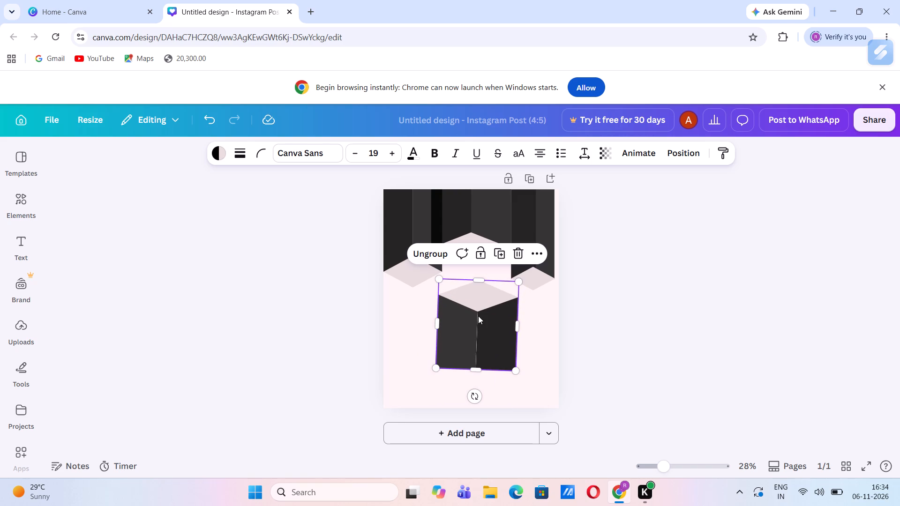
{"action": "left_click_drag", "start_coordinate": [478, 316], "coordinate": [472, 337]}
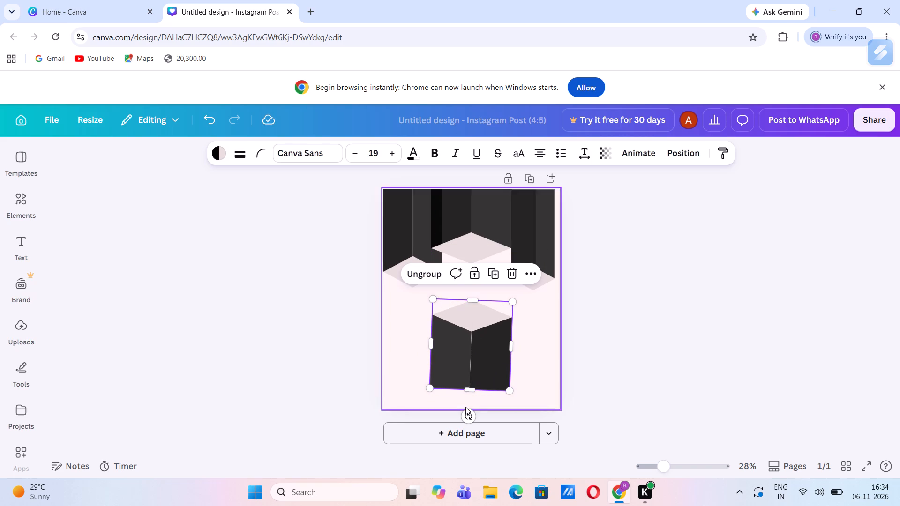
{"action": "left_click", "coordinate": [466, 413]}
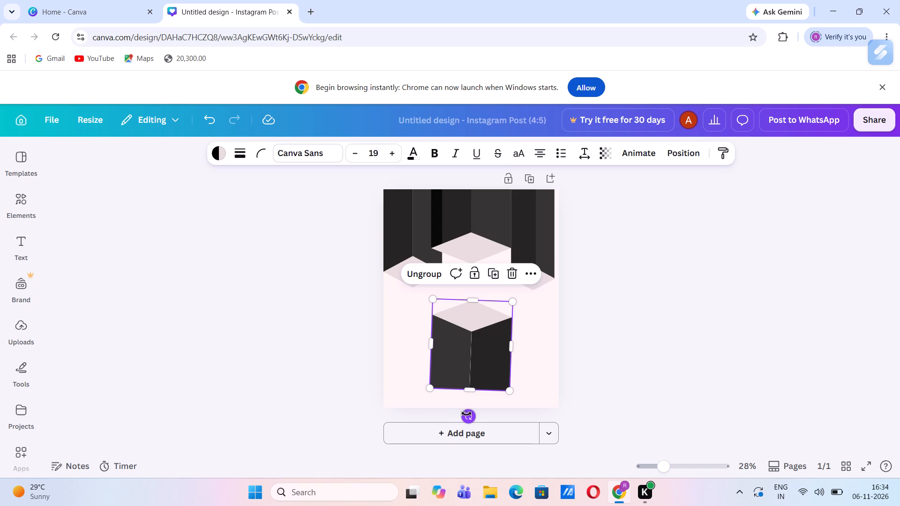
Move the upright copy down near the page's centre line so its base runs past the bottom edge.
{"action": "left_click_drag", "start_coordinate": [474, 342], "coordinate": [472, 376]}
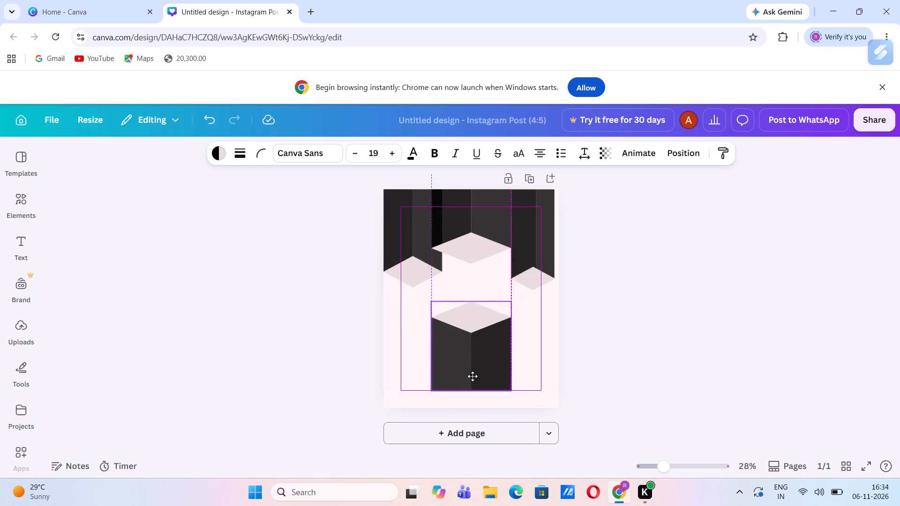
{"action": "left_click_drag", "start_coordinate": [472, 376], "coordinate": [479, 374]}
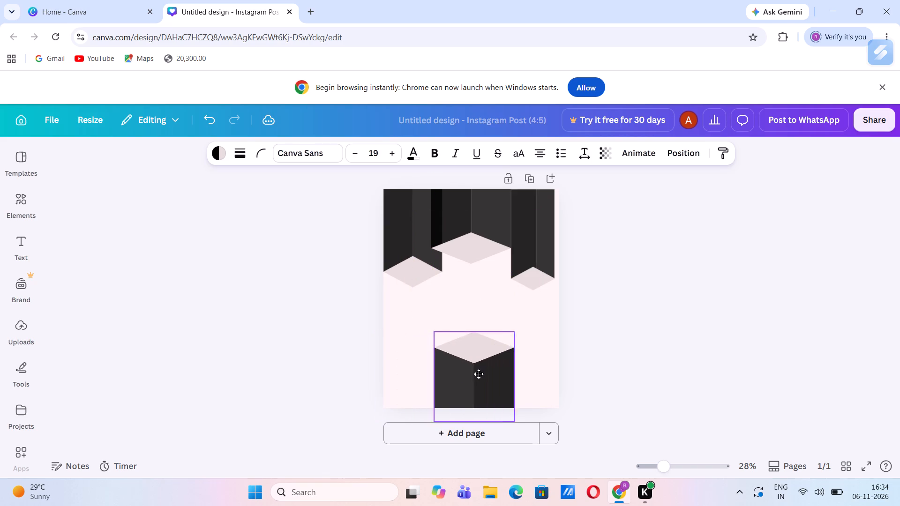
{"action": "left_click_drag", "start_coordinate": [479, 374], "coordinate": [454, 362]}
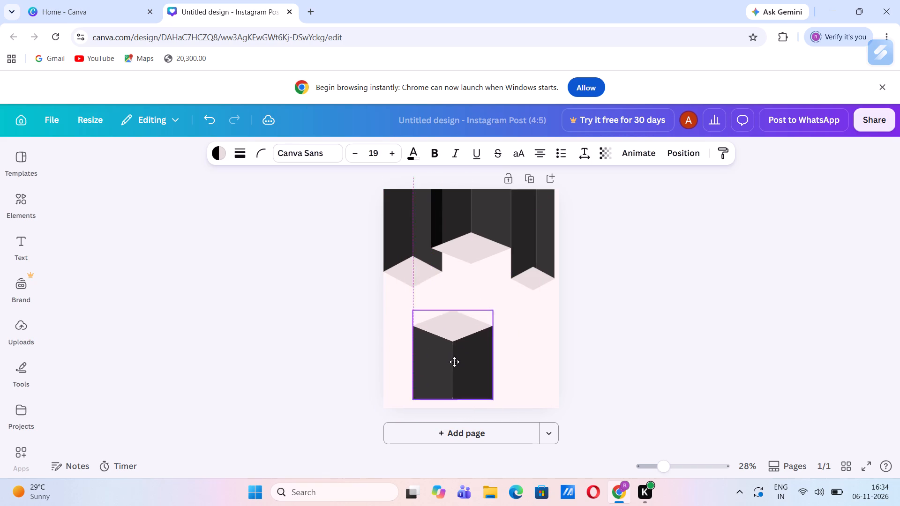
{"action": "left_click_drag", "start_coordinate": [454, 362], "coordinate": [467, 369]}
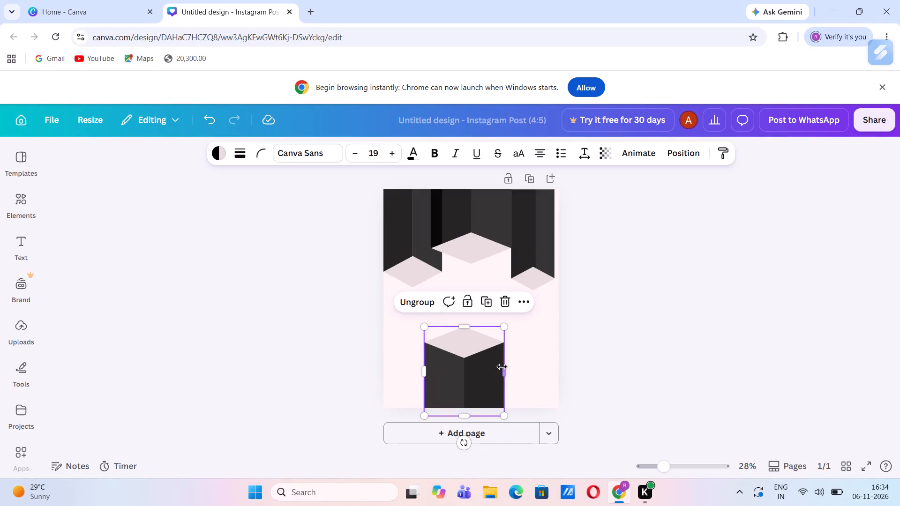
Widen the upright block to span the full page width and shift it slightly further down past the bottom edge.
{"action": "left_click_drag", "start_coordinate": [502, 367], "coordinate": [556, 368]}
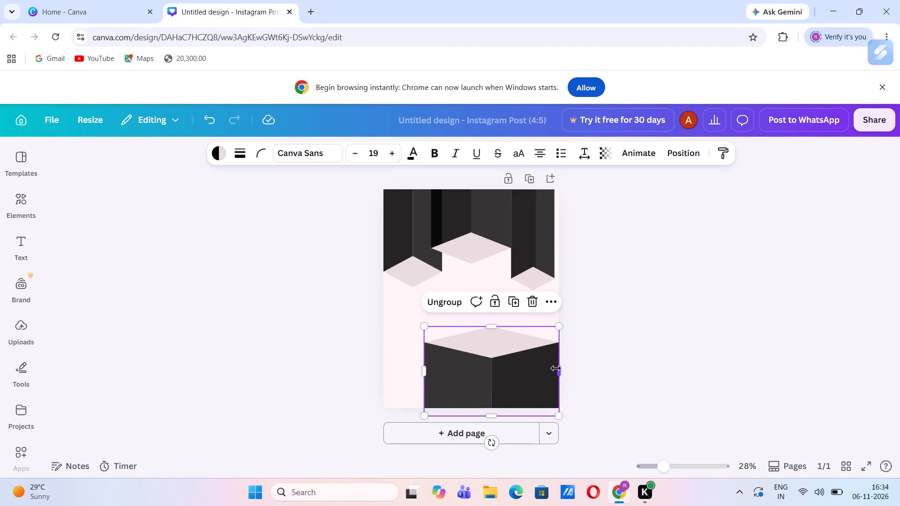
{"action": "left_click_drag", "start_coordinate": [423, 370], "coordinate": [361, 379]}
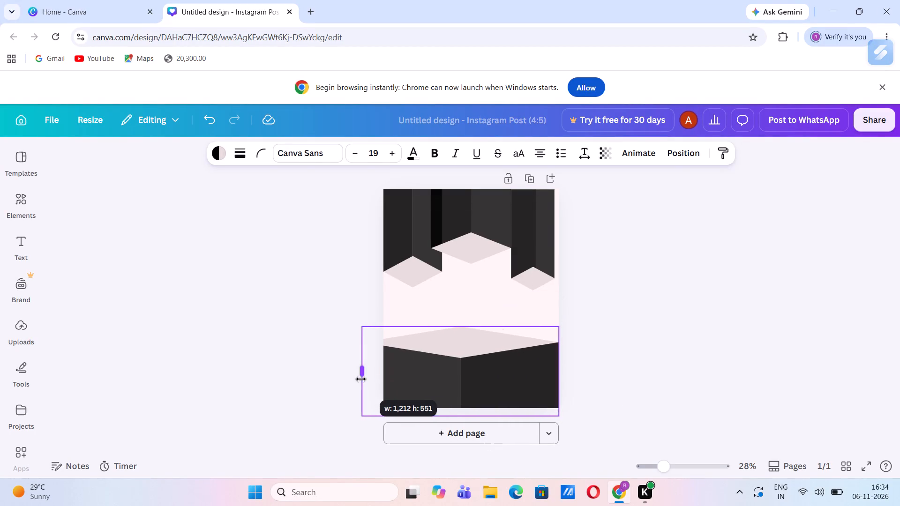
{"action": "left_click_drag", "start_coordinate": [361, 379], "coordinate": [385, 380]}
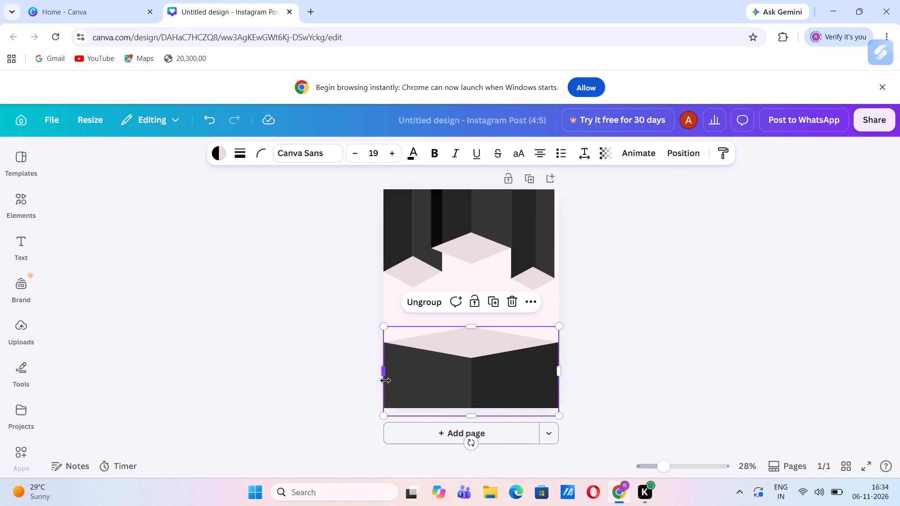
{"action": "left_click_drag", "start_coordinate": [441, 372], "coordinate": [442, 378]}
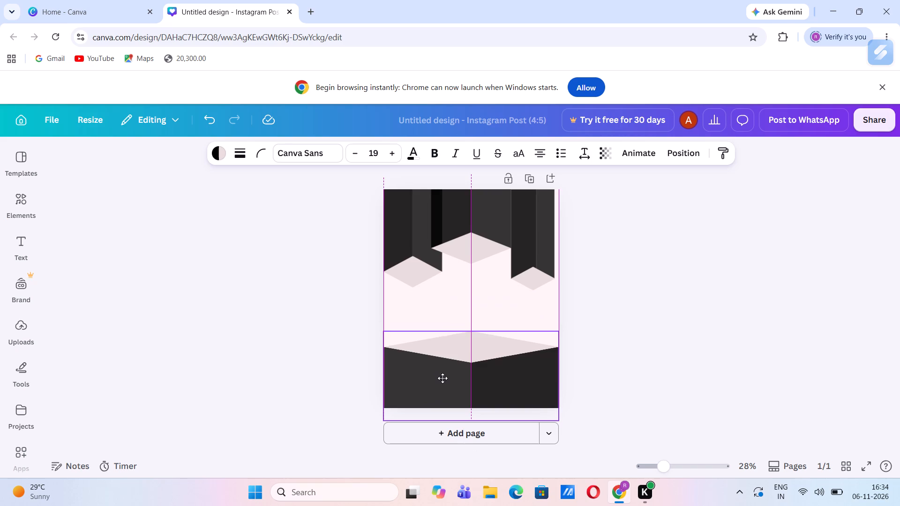
{"action": "left_click_drag", "start_coordinate": [442, 378], "coordinate": [443, 379]}
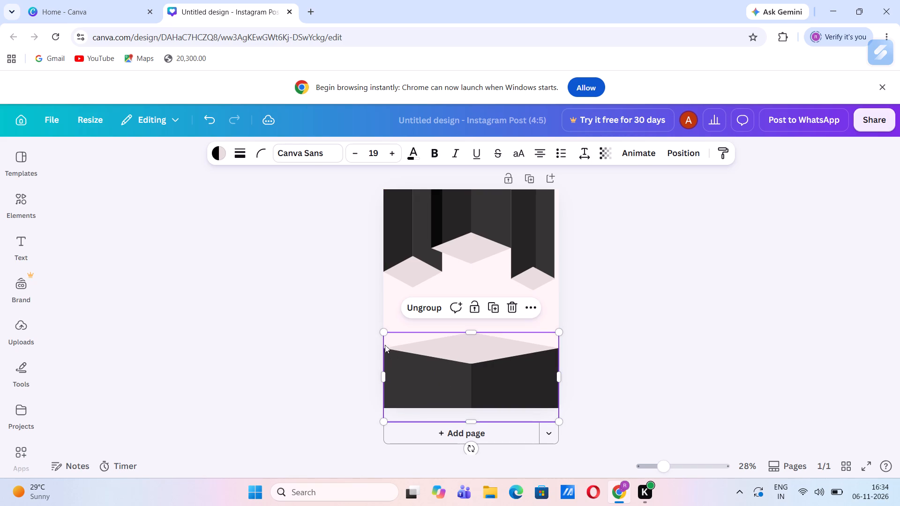
{"action": "left_click", "coordinate": [344, 342]}
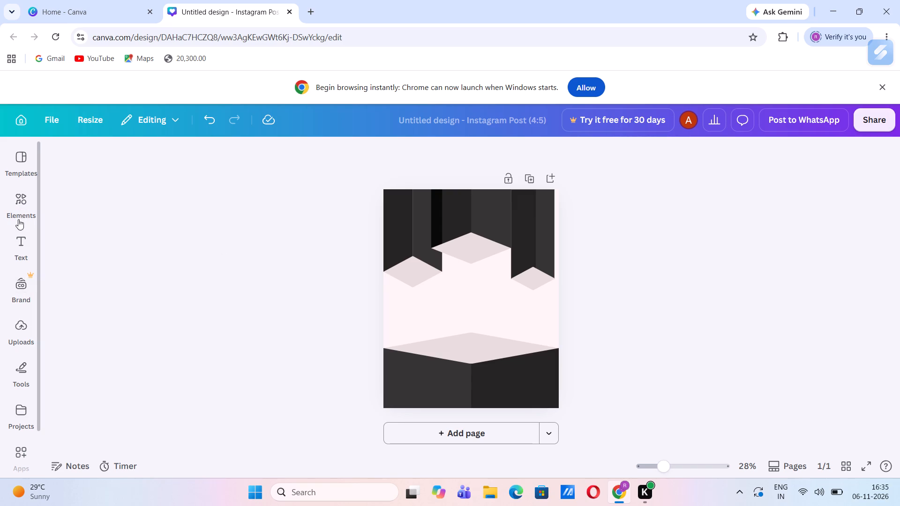
Add the uploaded picture of two brass door bolts with screws and place it above the wide bottom block.
{"action": "left_click", "coordinate": [18, 325]}
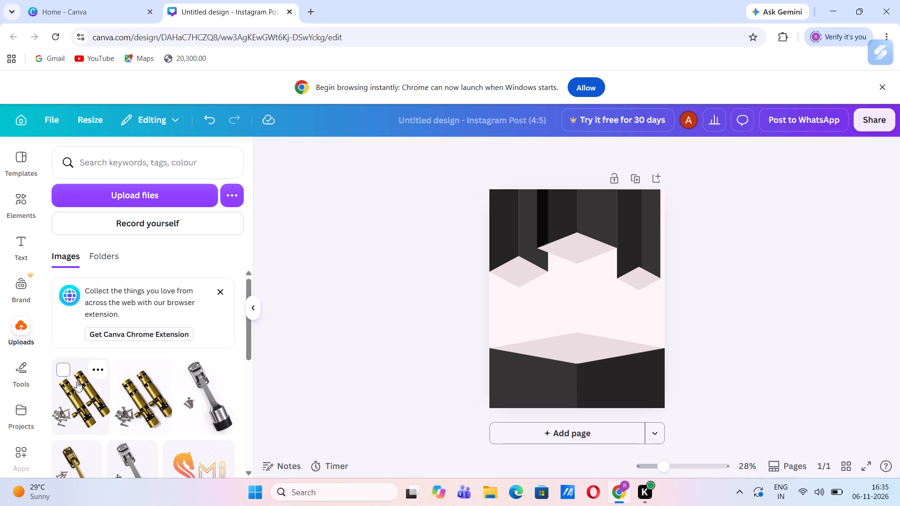
{"action": "left_click", "coordinate": [81, 383]}
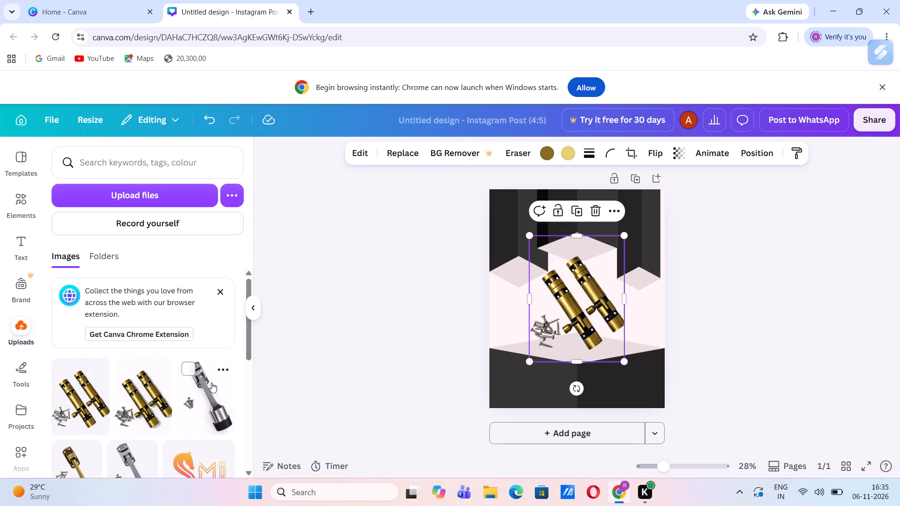
{"action": "left_click_drag", "start_coordinate": [558, 320], "coordinate": [557, 326]}
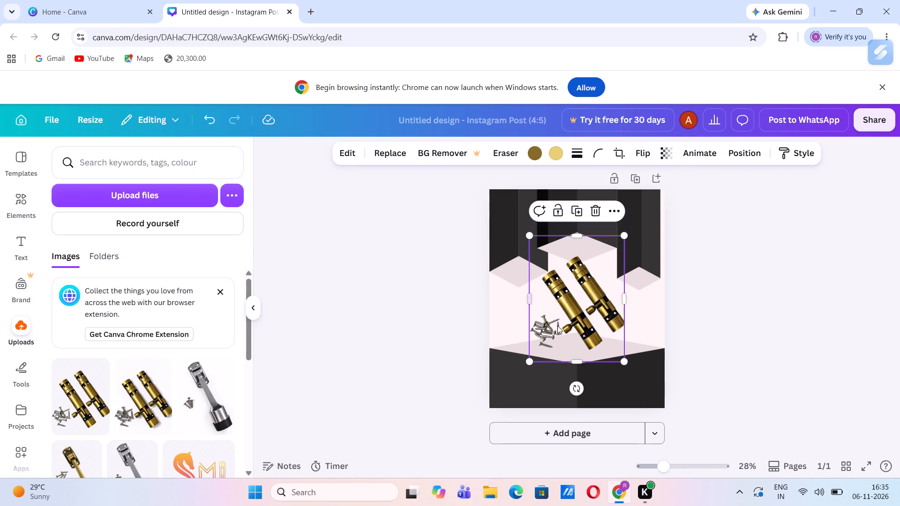
{"action": "left_click_drag", "start_coordinate": [557, 326], "coordinate": [548, 329]}
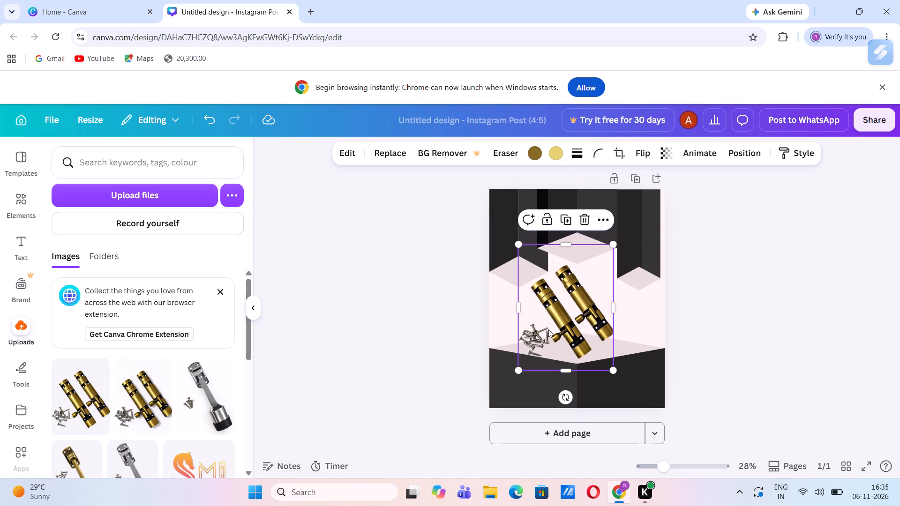
{"action": "left_click", "coordinate": [433, 264]}
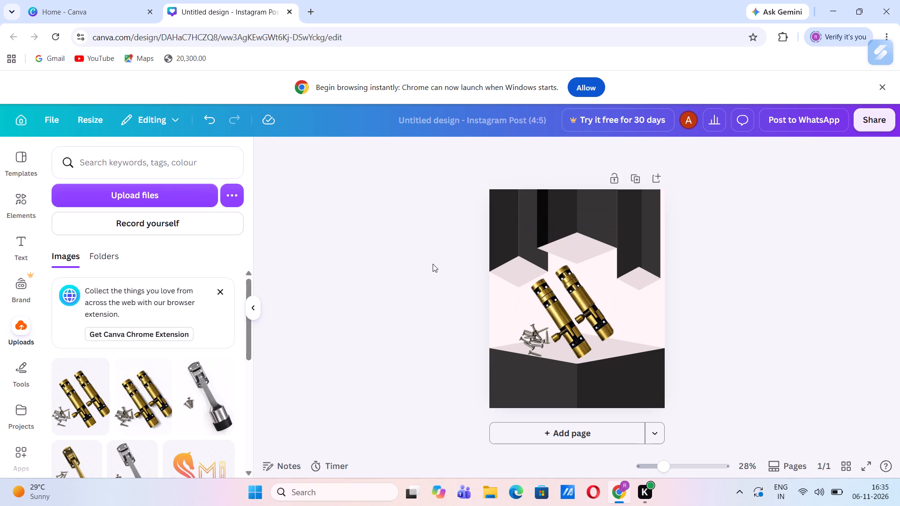
Raise the left and right hanging blocks slightly and readjust the middle hanging block's height to leave room above the bolts.
{"action": "left_click", "coordinate": [506, 253]}
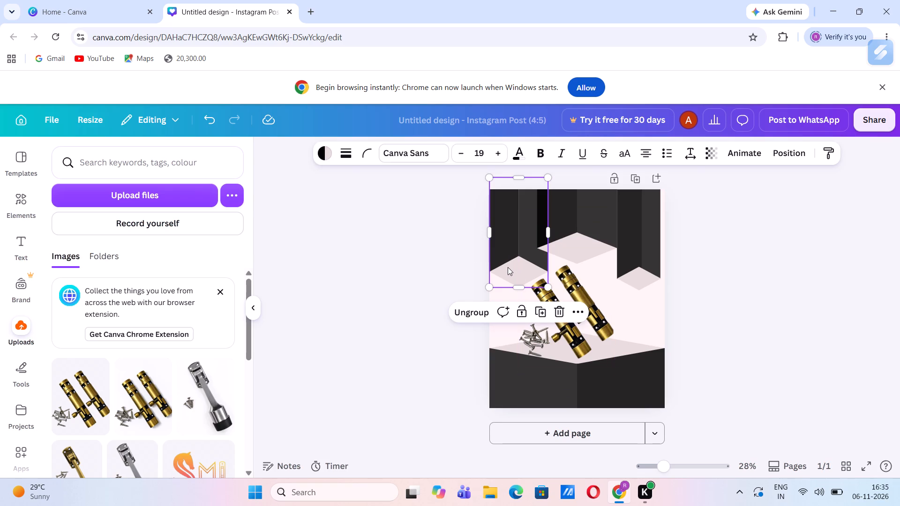
{"action": "left_click_drag", "start_coordinate": [505, 241], "coordinate": [503, 233]}
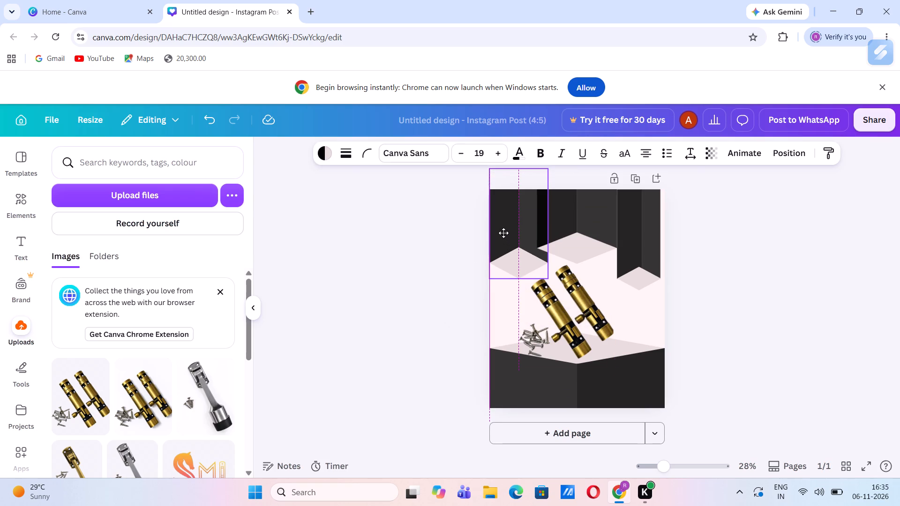
{"action": "left_click_drag", "start_coordinate": [503, 233], "coordinate": [503, 229]}
{"action": "left_click_drag", "start_coordinate": [574, 224], "coordinate": [573, 215]}
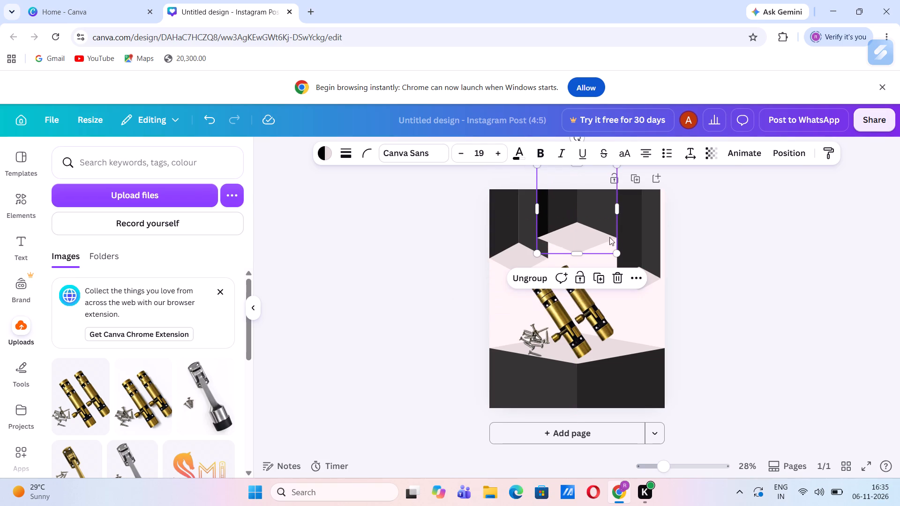
{"action": "left_click_drag", "start_coordinate": [635, 243], "coordinate": [635, 231]}
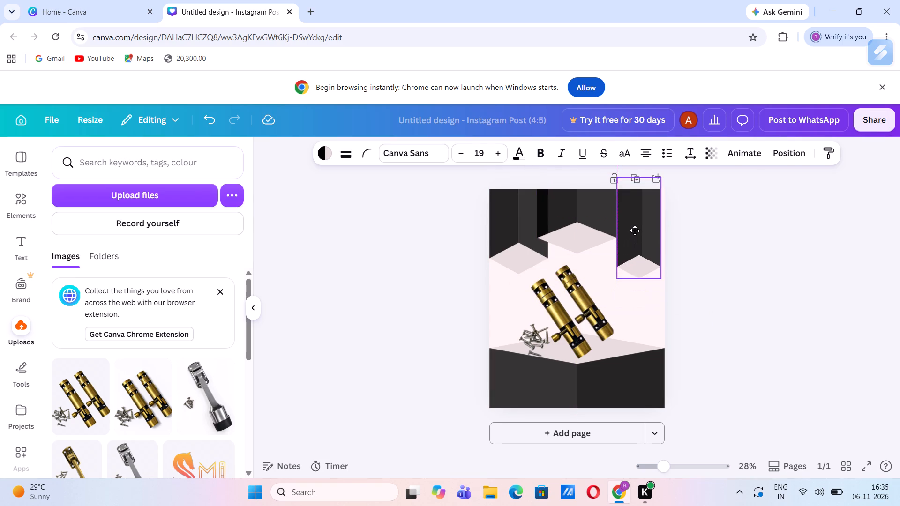
{"action": "left_click_drag", "start_coordinate": [635, 231], "coordinate": [635, 226]}
{"action": "left_click_drag", "start_coordinate": [577, 226], "coordinate": [577, 231]}
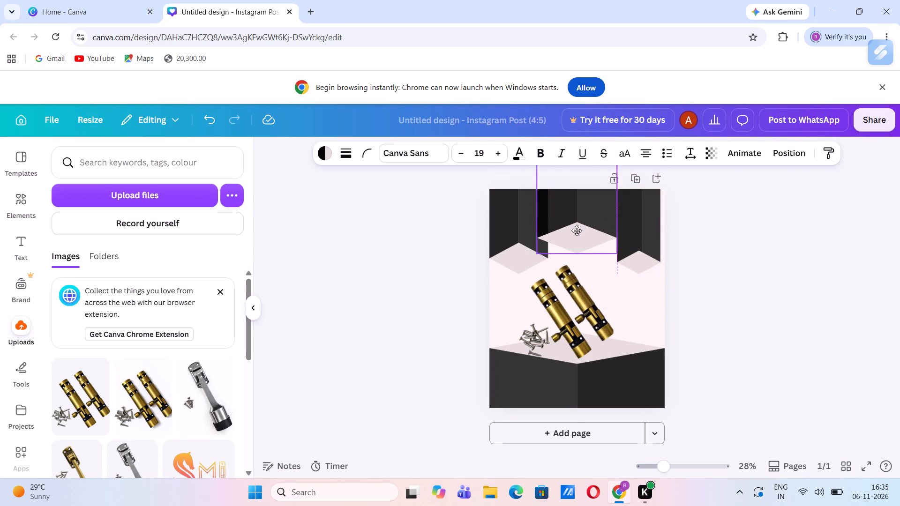
{"action": "left_click_drag", "start_coordinate": [577, 231], "coordinate": [577, 234]}
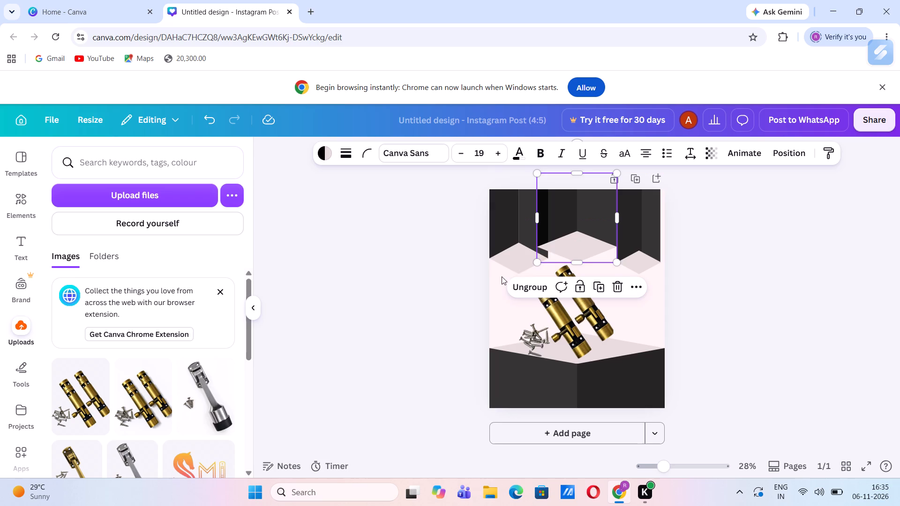
{"action": "left_click", "coordinate": [485, 300]}
Nudge the picture of the two brass bolts slightly to the right, keeping it resting above the wide bottom block.
{"action": "left_click", "coordinate": [570, 325]}
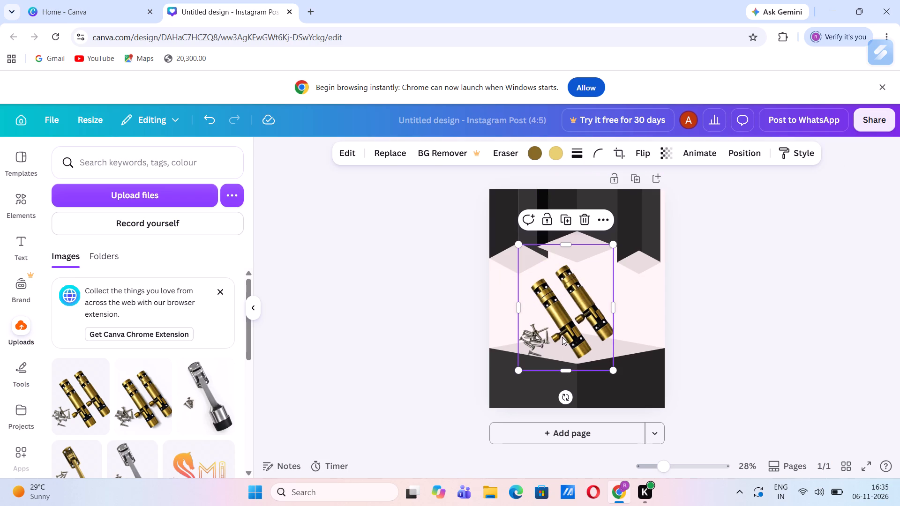
{"action": "left_click_drag", "start_coordinate": [562, 327], "coordinate": [567, 330]}
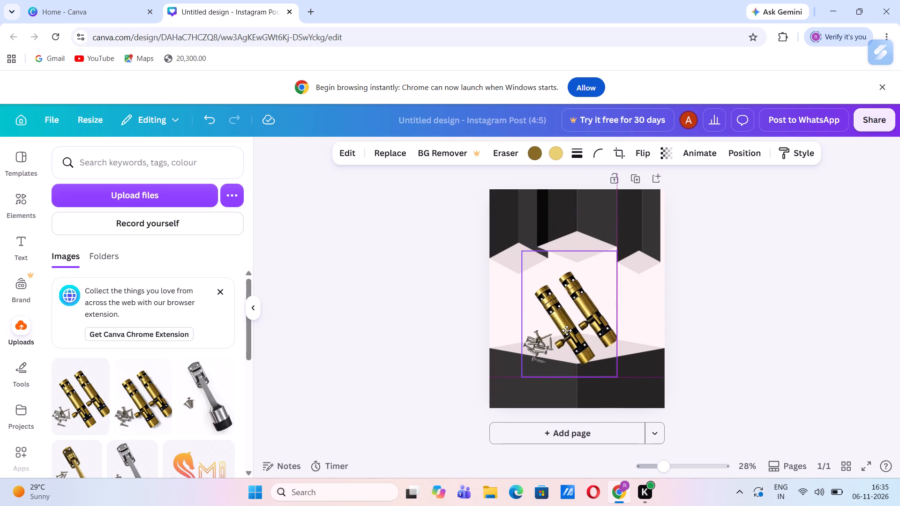
{"action": "left_click_drag", "start_coordinate": [567, 330], "coordinate": [566, 328]}
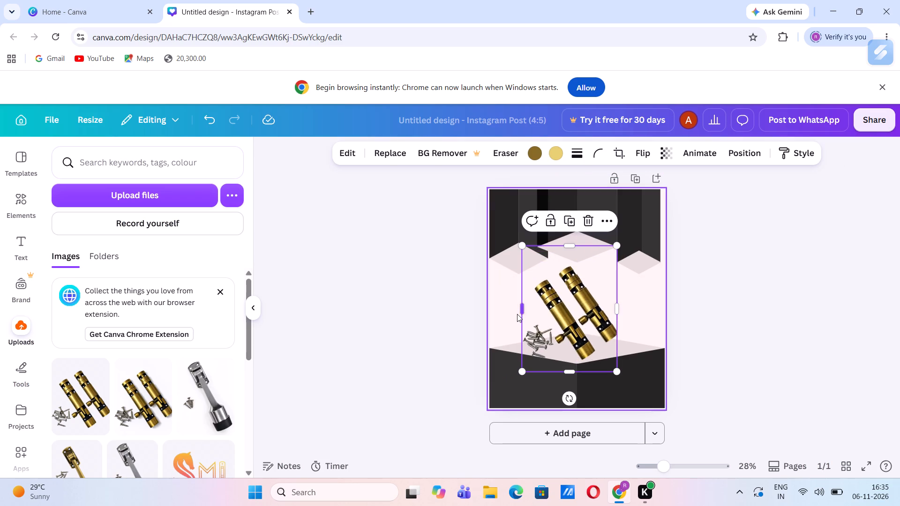
Crop the left side of the bolts picture slightly so its edge sits close to the screws.
{"action": "left_click", "coordinate": [517, 314]}
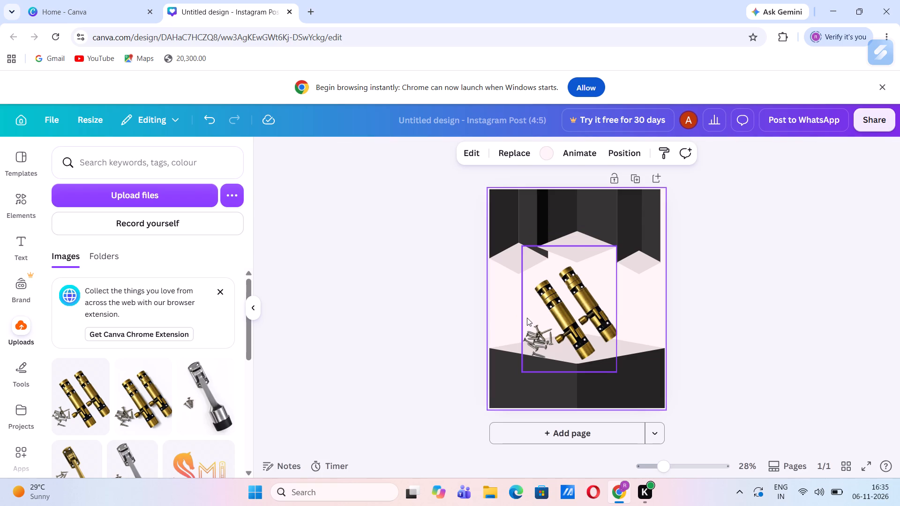
{"action": "left_click", "coordinate": [527, 318]}
{"action": "left_click_drag", "start_coordinate": [521, 308], "coordinate": [524, 307]}
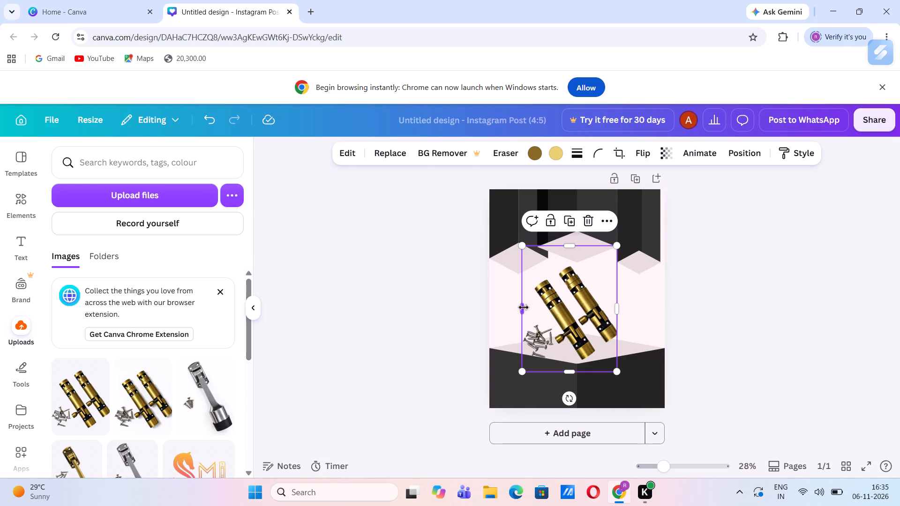
{"action": "left_click_drag", "start_coordinate": [524, 307], "coordinate": [531, 307]}
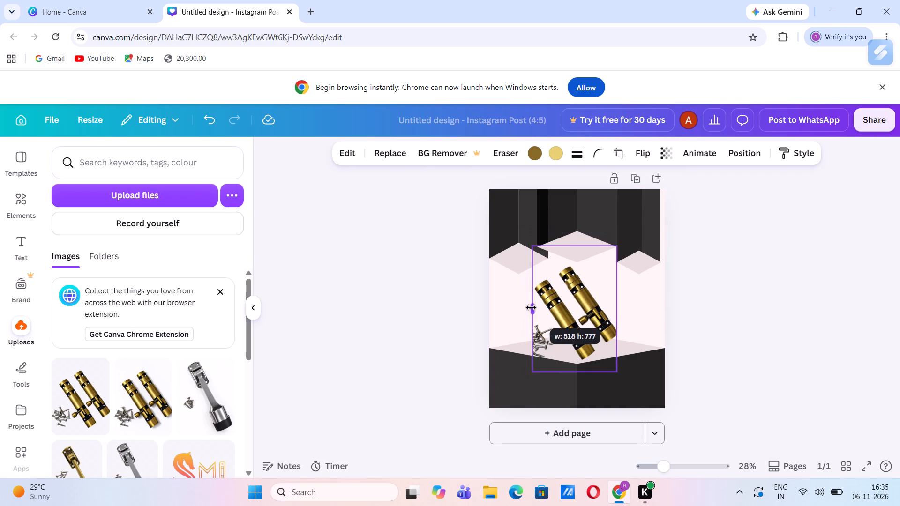
{"action": "left_click_drag", "start_coordinate": [531, 307], "coordinate": [525, 310]}
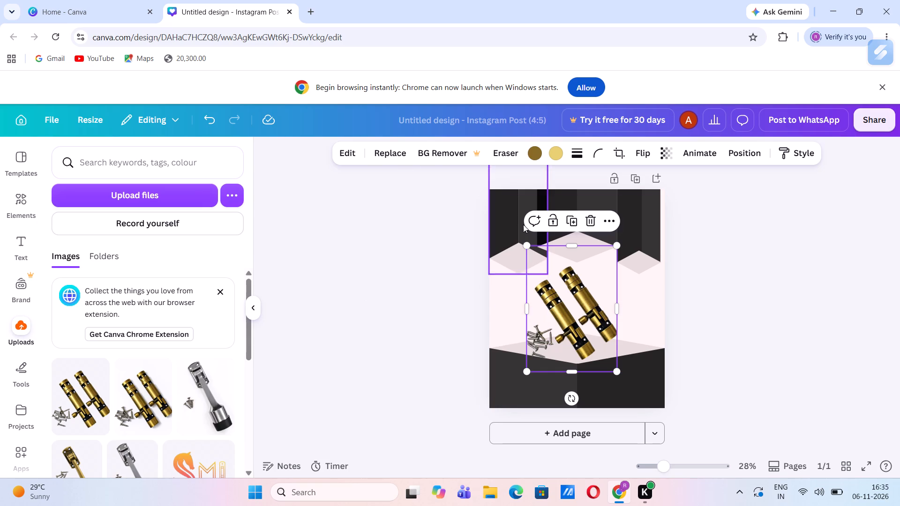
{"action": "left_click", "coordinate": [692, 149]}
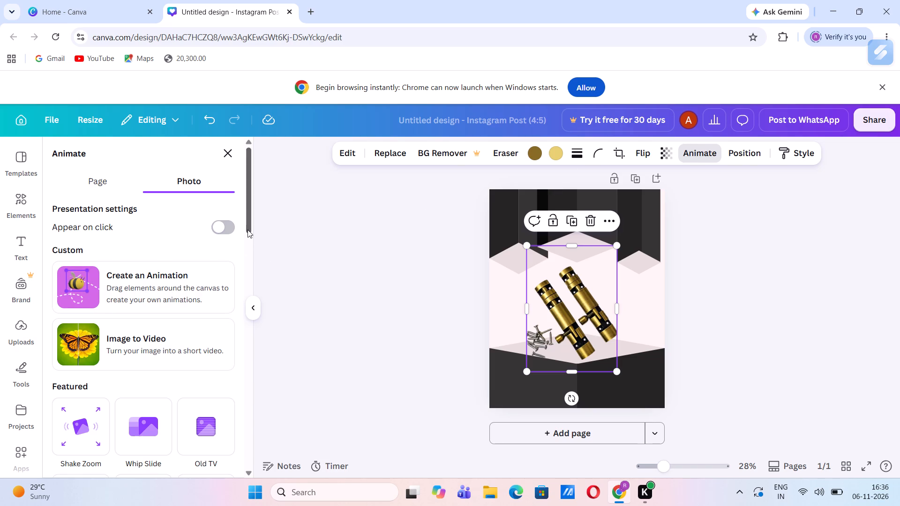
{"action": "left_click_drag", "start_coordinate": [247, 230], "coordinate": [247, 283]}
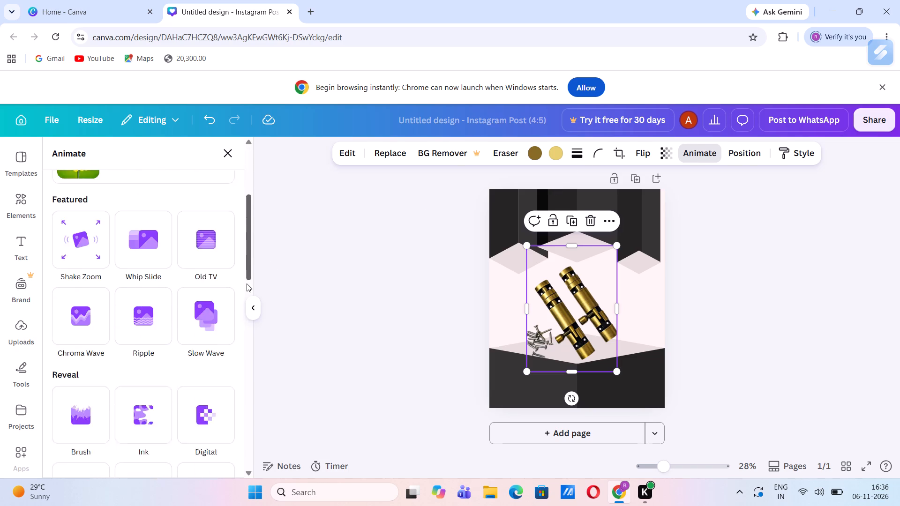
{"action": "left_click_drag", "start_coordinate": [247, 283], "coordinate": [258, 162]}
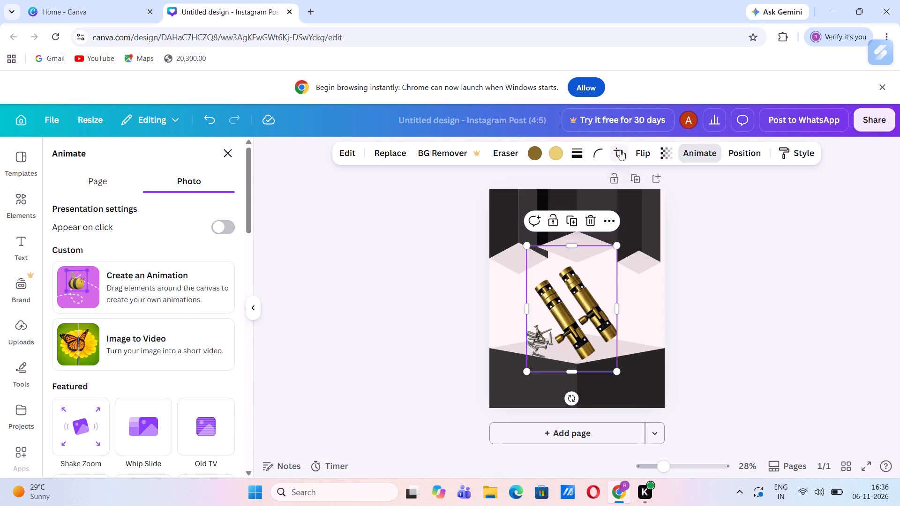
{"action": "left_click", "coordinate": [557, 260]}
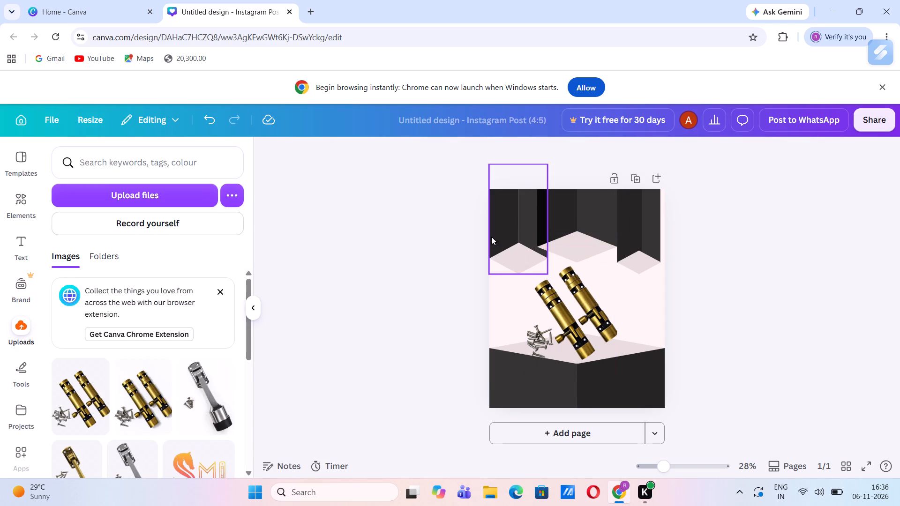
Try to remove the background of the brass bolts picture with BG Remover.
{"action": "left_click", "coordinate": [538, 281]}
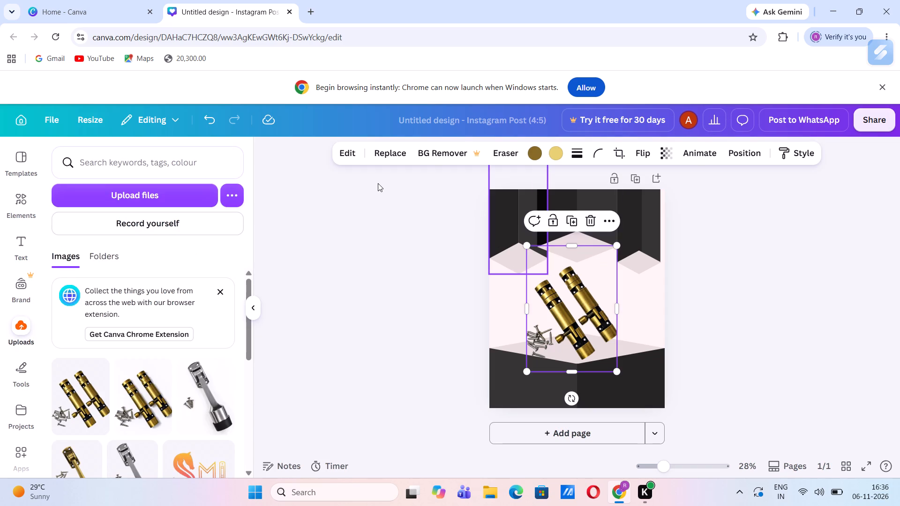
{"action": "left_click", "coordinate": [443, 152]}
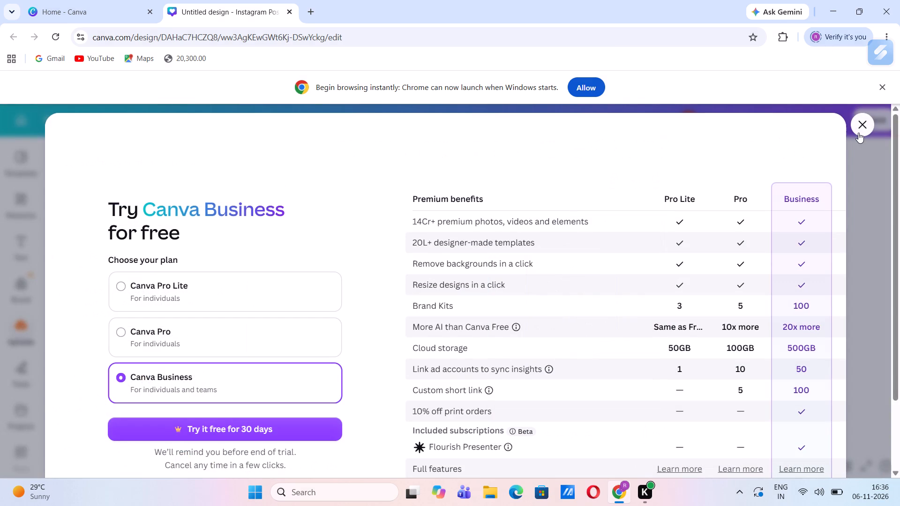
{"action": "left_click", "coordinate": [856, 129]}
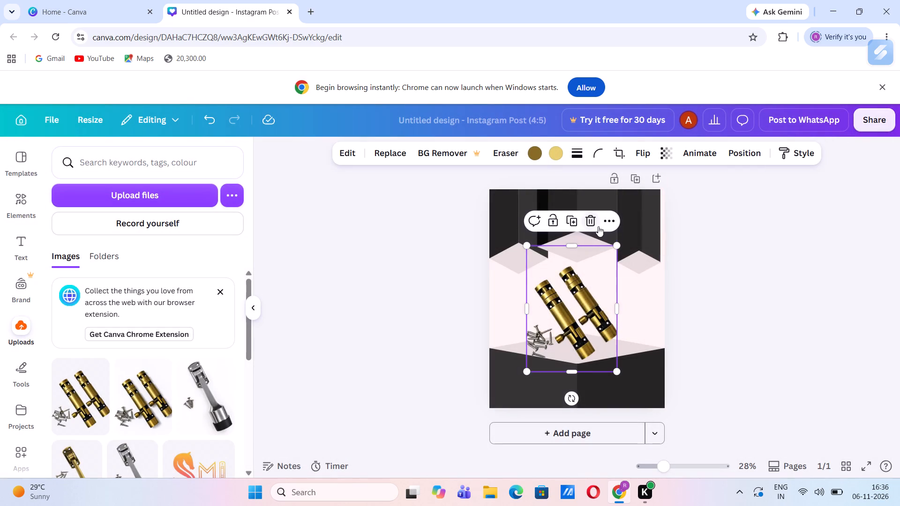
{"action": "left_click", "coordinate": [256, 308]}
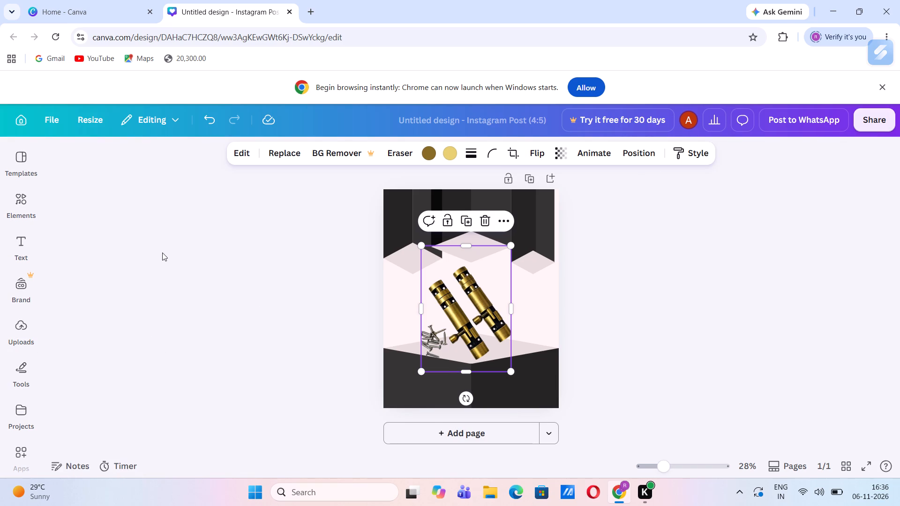
Apply Magic Layers to the brass door bolts picture to split it into separate layers.
{"action": "left_click", "coordinate": [247, 150]}
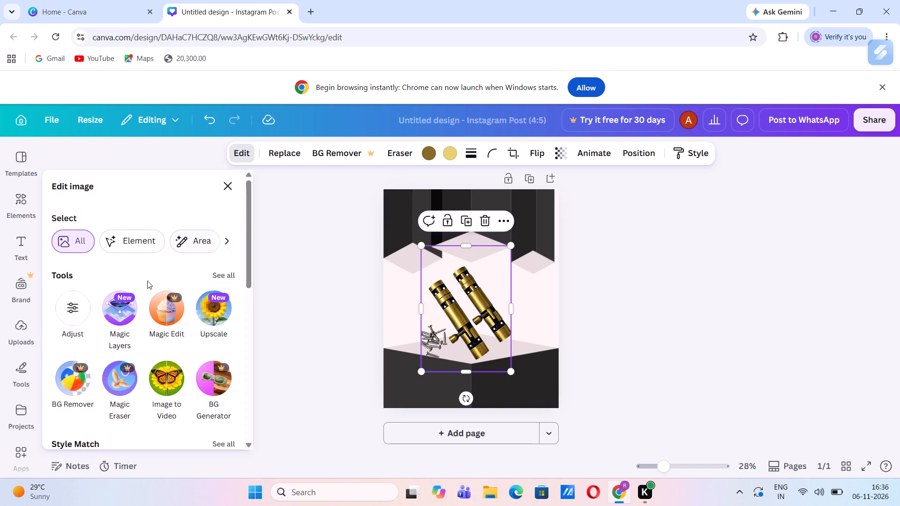
{"action": "left_click", "coordinate": [112, 308]}
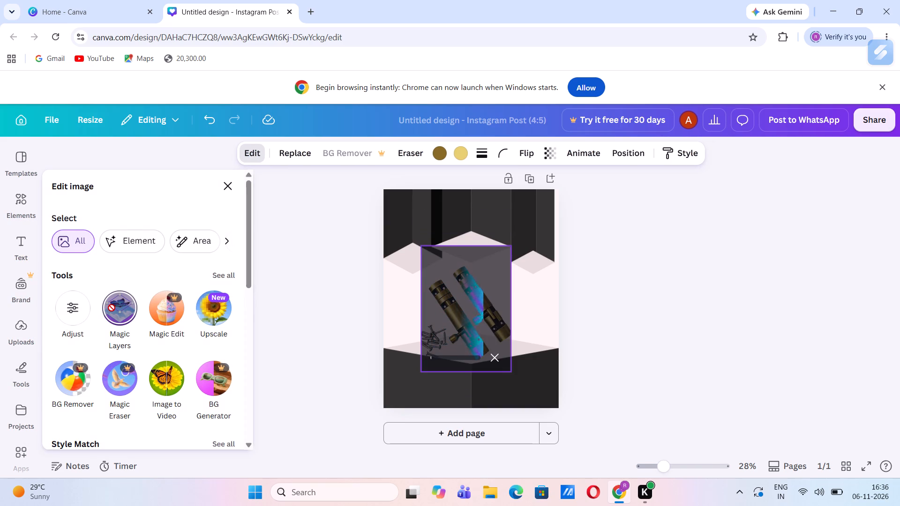
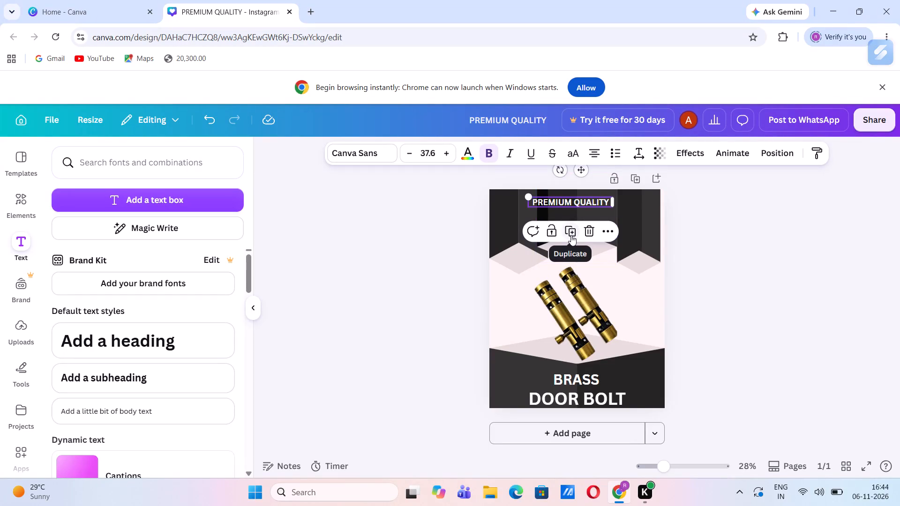
Duplicate the PREMIUM QUALITY text and place the copy directly beneath the original, aligned with it.
{"action": "left_click", "coordinate": [571, 235]}
{"action": "left_click_drag", "start_coordinate": [580, 200], "coordinate": [580, 207]}
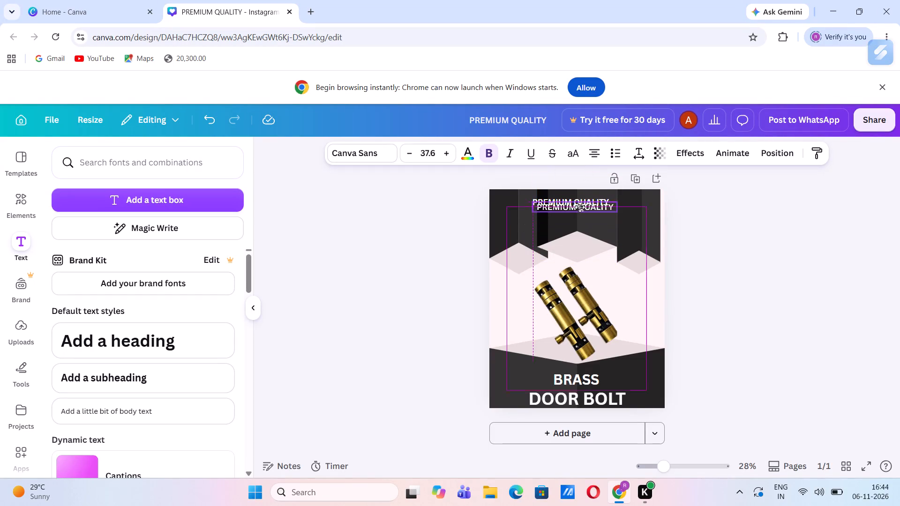
{"action": "left_click_drag", "start_coordinate": [580, 207], "coordinate": [574, 211]}
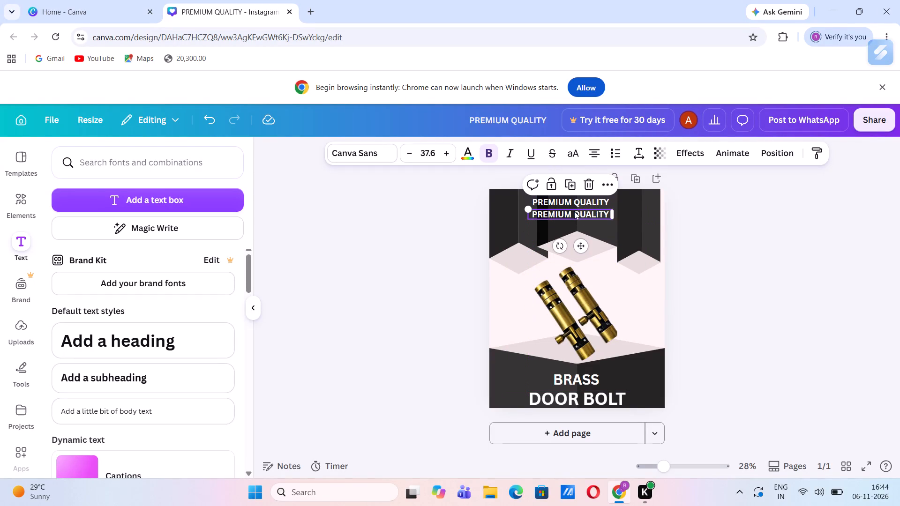
Replace the duplicated text line's wording with the tagline "Secqure Your Home With".
{"action": "double_click", "coordinate": [574, 212]}
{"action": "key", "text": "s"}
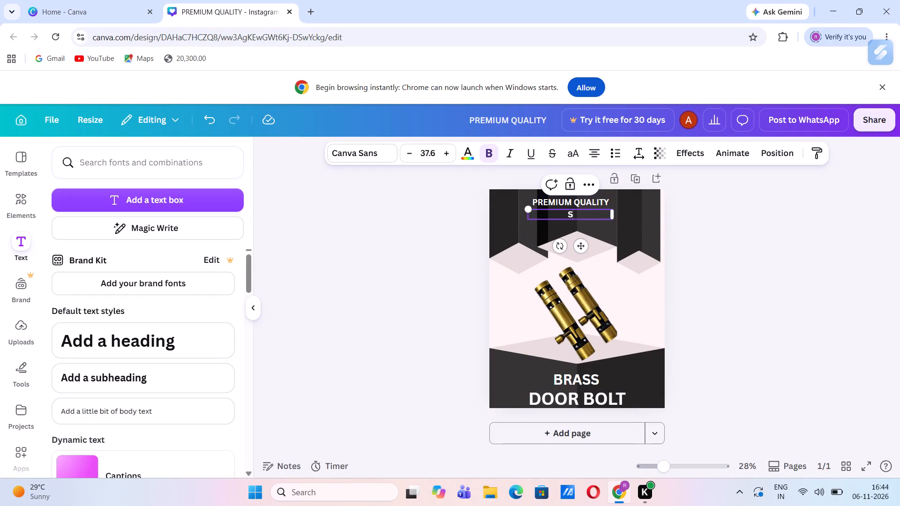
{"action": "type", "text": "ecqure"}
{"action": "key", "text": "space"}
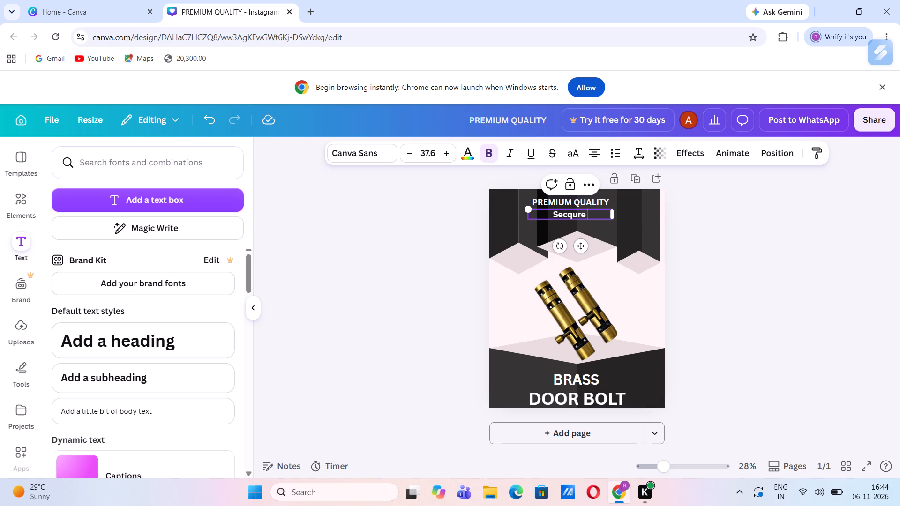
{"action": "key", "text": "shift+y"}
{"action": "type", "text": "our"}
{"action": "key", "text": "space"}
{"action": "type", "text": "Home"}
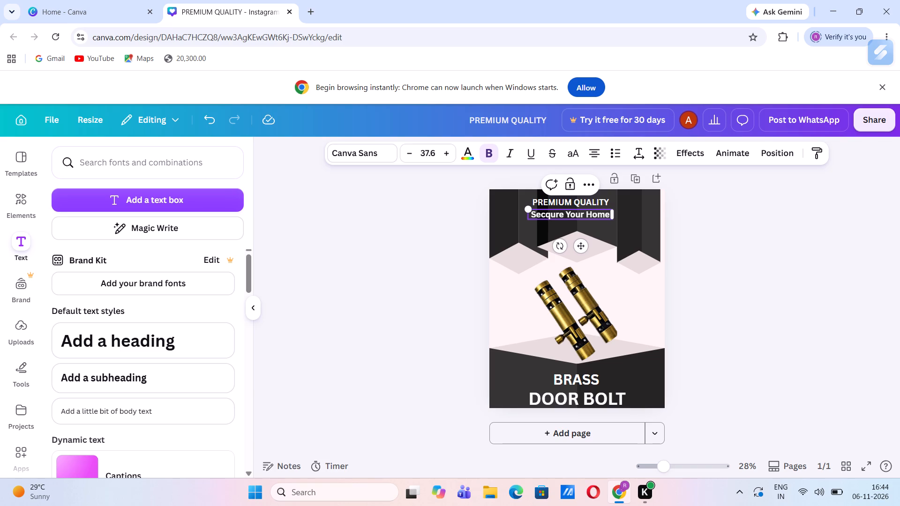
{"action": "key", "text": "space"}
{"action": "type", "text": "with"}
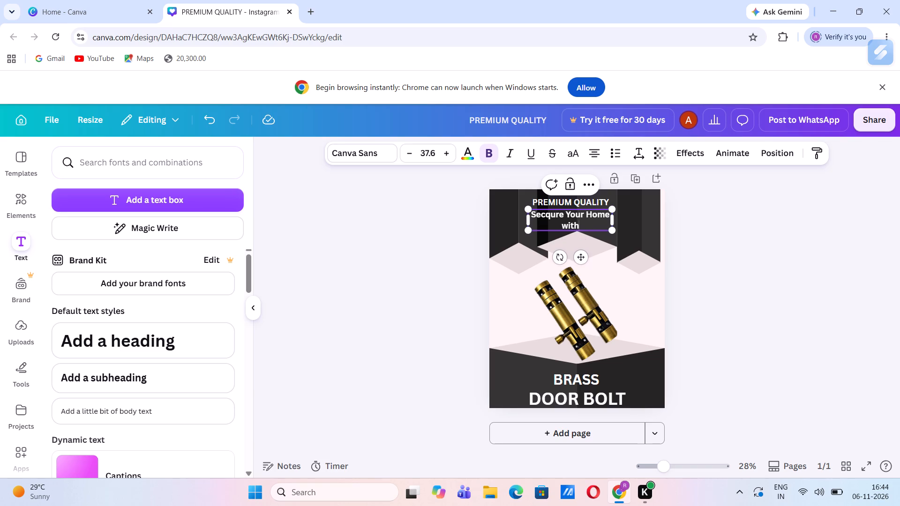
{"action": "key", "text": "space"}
Complete the tagline under the PREMIUM QUALITY heading so it reads "Secqure Your Home With Elegance", with a capital W and E.
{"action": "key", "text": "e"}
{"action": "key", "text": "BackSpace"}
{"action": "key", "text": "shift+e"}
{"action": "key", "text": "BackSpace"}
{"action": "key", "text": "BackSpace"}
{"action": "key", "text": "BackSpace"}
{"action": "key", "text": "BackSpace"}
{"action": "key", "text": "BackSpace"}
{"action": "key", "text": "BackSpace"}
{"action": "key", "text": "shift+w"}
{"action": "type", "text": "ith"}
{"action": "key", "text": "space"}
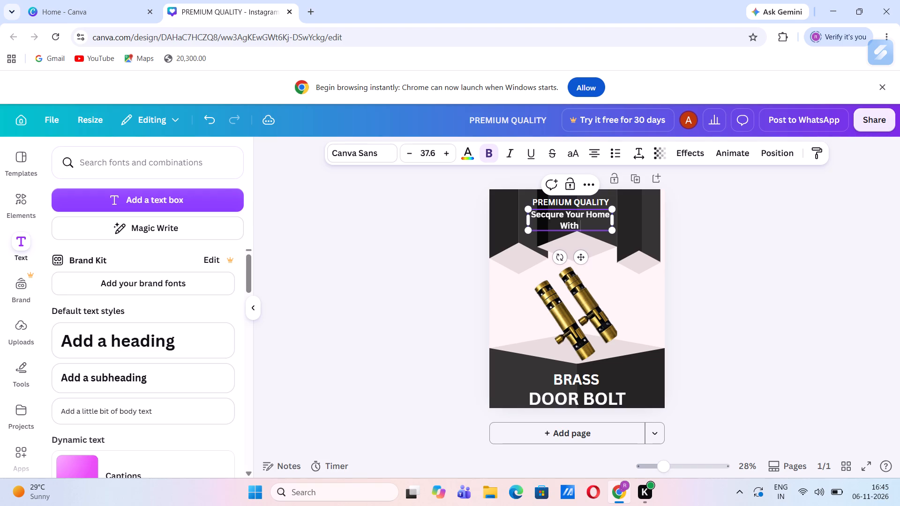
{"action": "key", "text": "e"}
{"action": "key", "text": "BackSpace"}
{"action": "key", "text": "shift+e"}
{"action": "type", "text": "le"}
{"action": "key", "text": "g"}
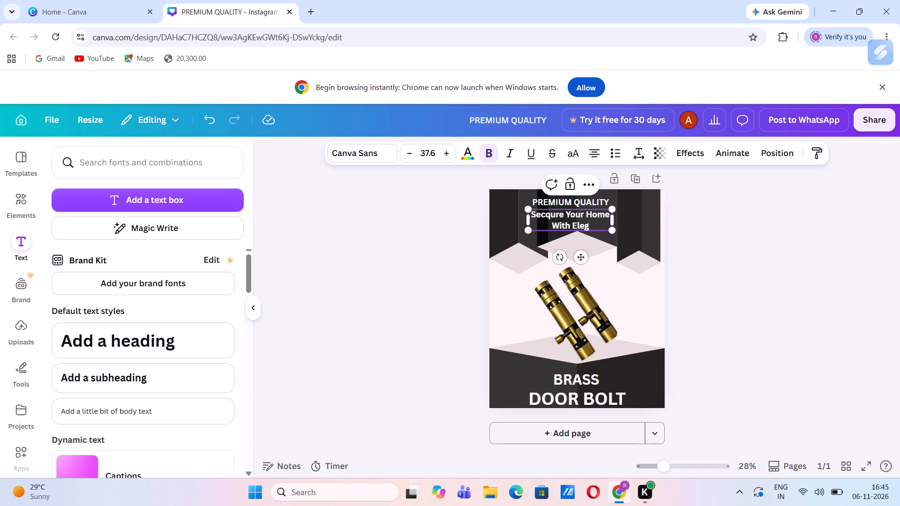
{"action": "key", "text": "a"}
{"action": "type", "text": "nce"}
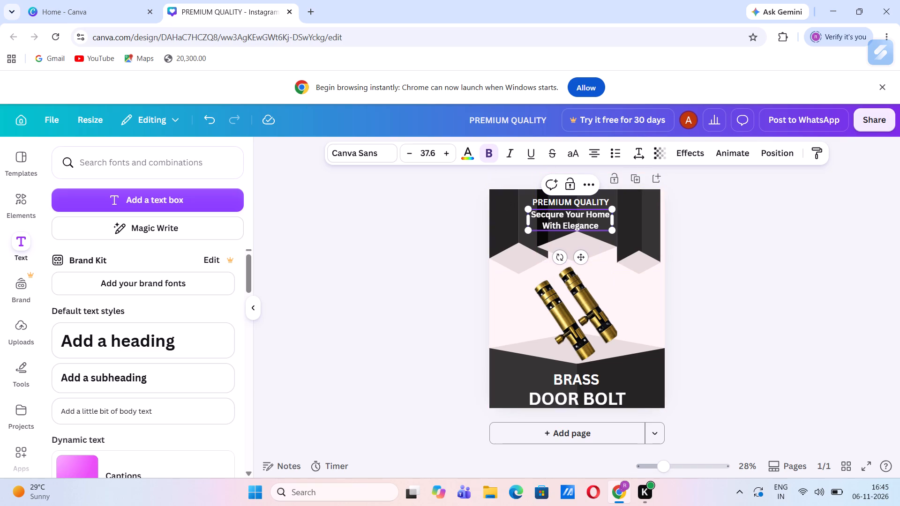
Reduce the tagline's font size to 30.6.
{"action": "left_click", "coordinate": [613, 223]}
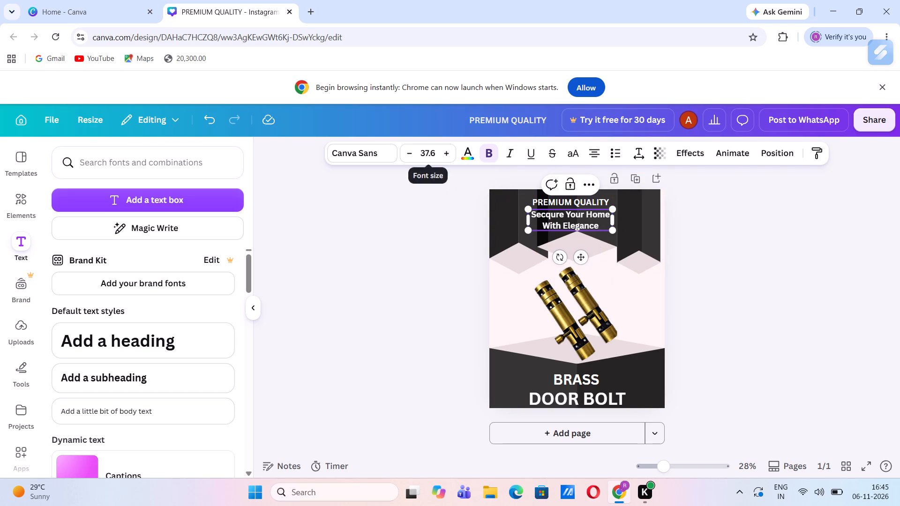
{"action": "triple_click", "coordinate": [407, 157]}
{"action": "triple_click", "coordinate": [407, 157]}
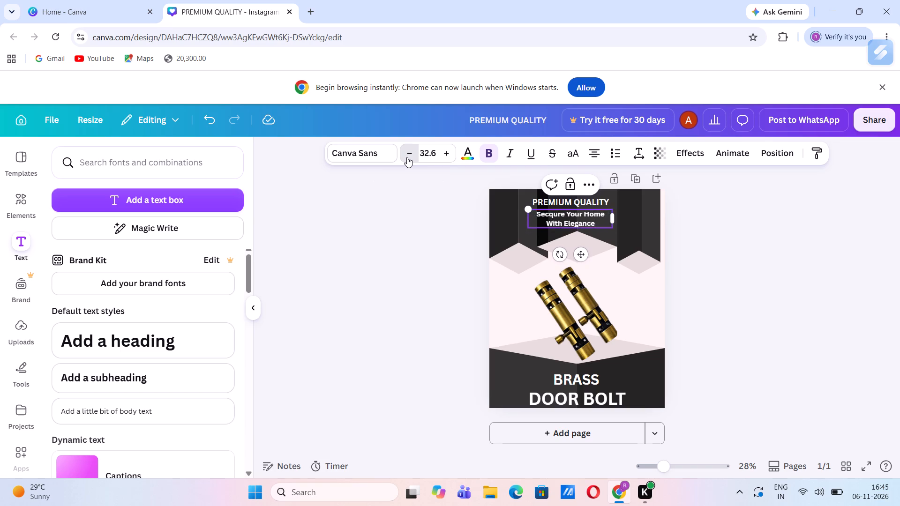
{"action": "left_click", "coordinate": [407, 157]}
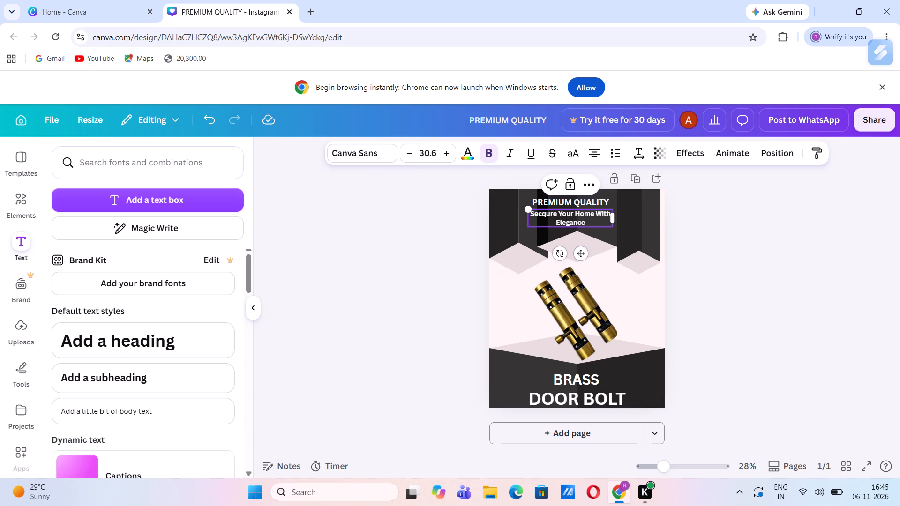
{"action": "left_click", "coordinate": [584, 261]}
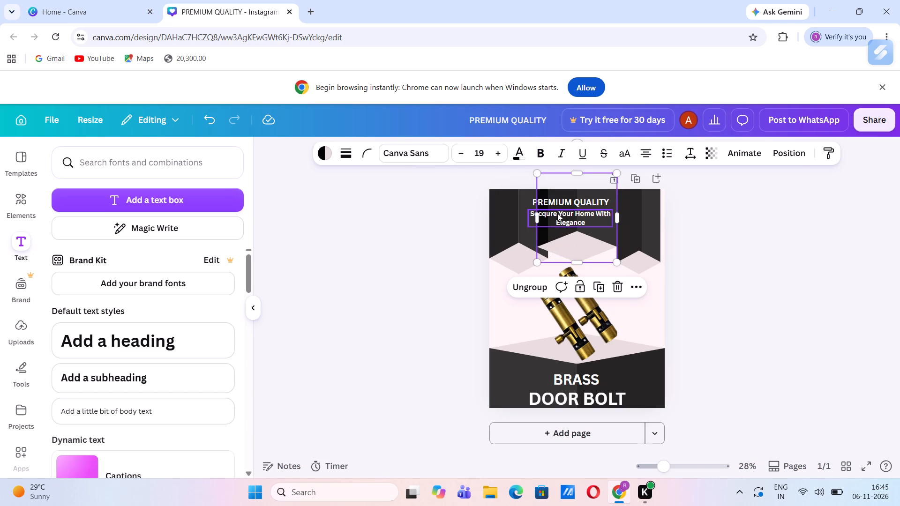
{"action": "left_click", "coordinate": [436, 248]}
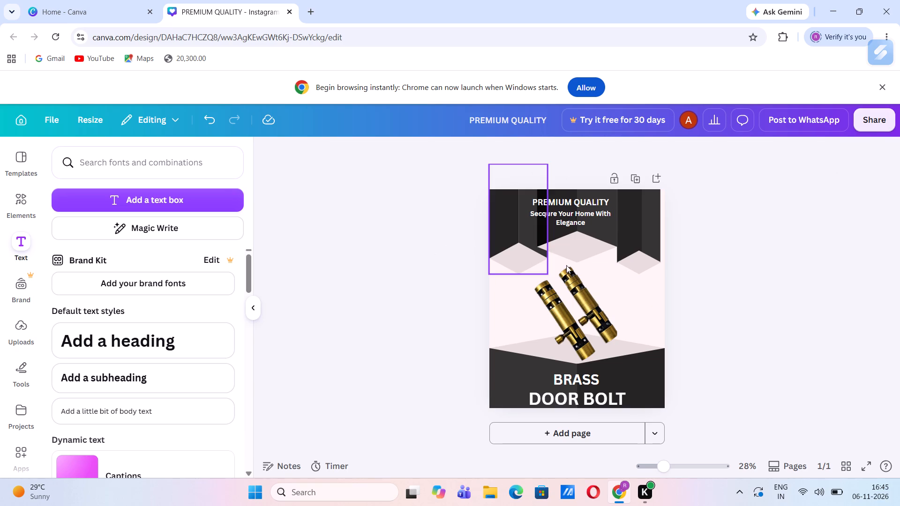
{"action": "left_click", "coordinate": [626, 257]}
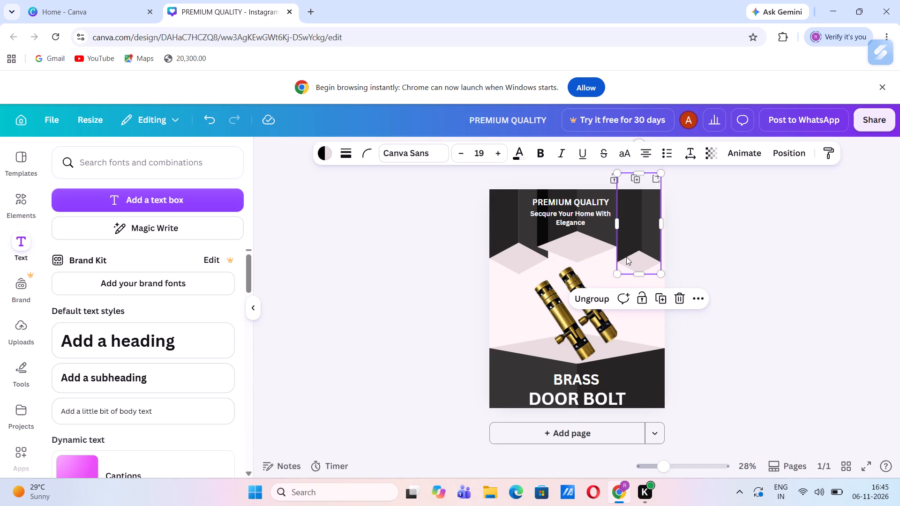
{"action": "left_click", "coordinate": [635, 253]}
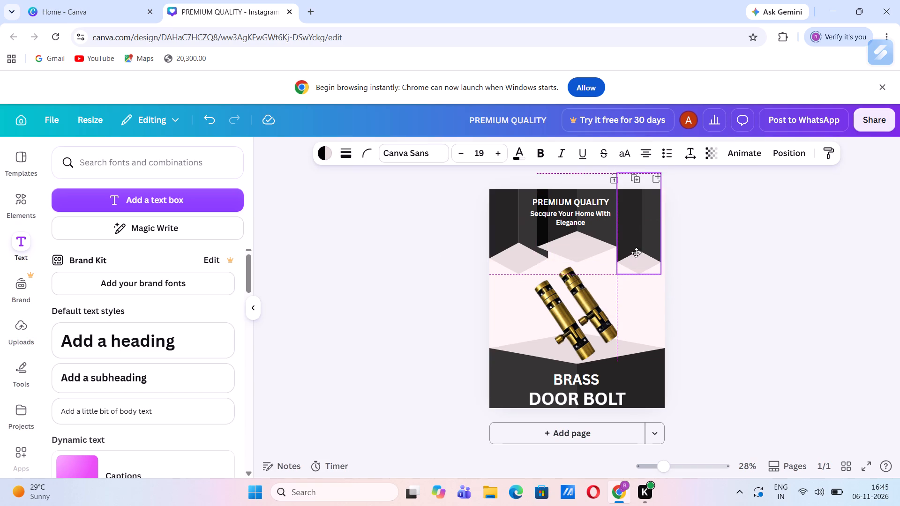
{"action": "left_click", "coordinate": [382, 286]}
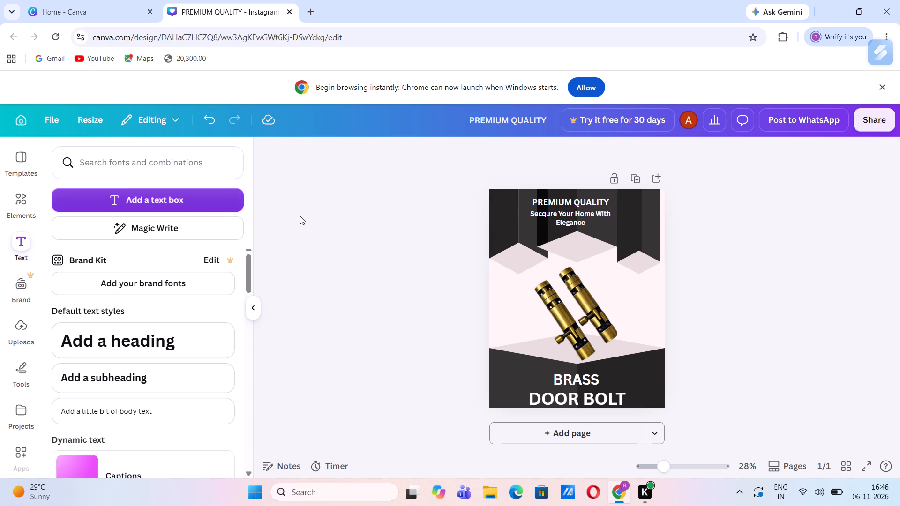
Reduce the tagline's font size to 18.6 so it fits on one line, and move it slightly lower below the heading.
{"action": "left_click", "coordinate": [260, 306]}
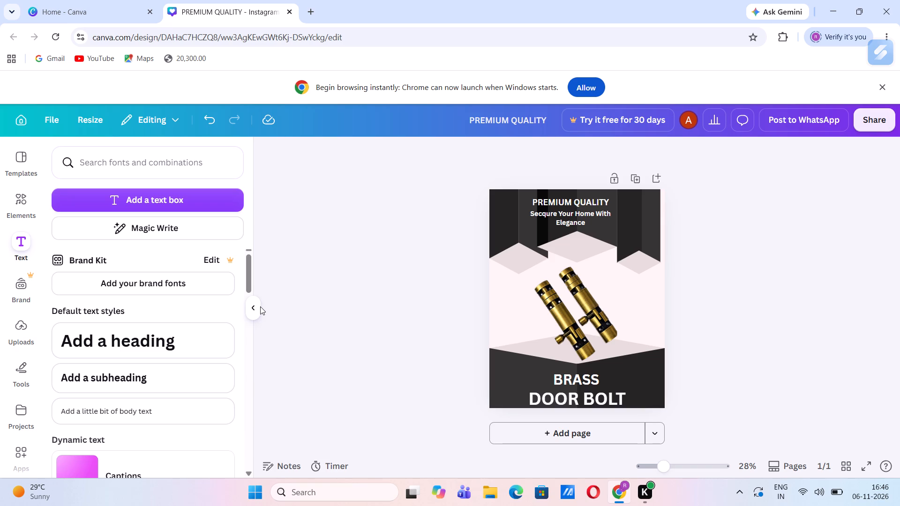
{"action": "left_click", "coordinate": [252, 310]}
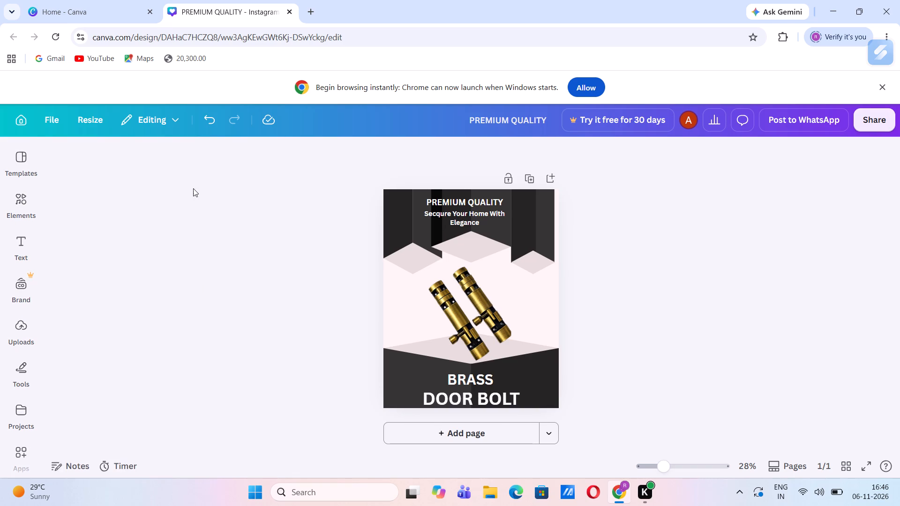
{"action": "left_click", "coordinate": [446, 212]}
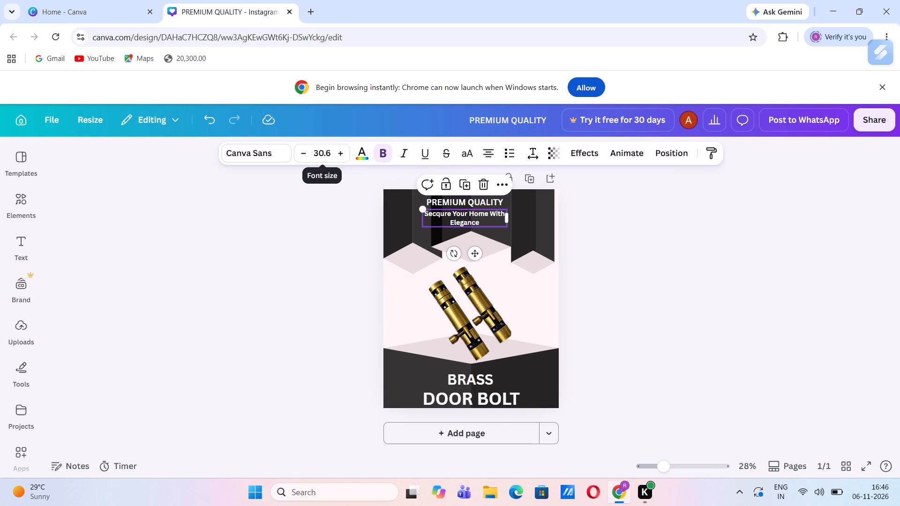
{"action": "triple_click", "coordinate": [306, 153]}
{"action": "triple_click", "coordinate": [306, 153]}
{"action": "triple_click", "coordinate": [306, 153]}
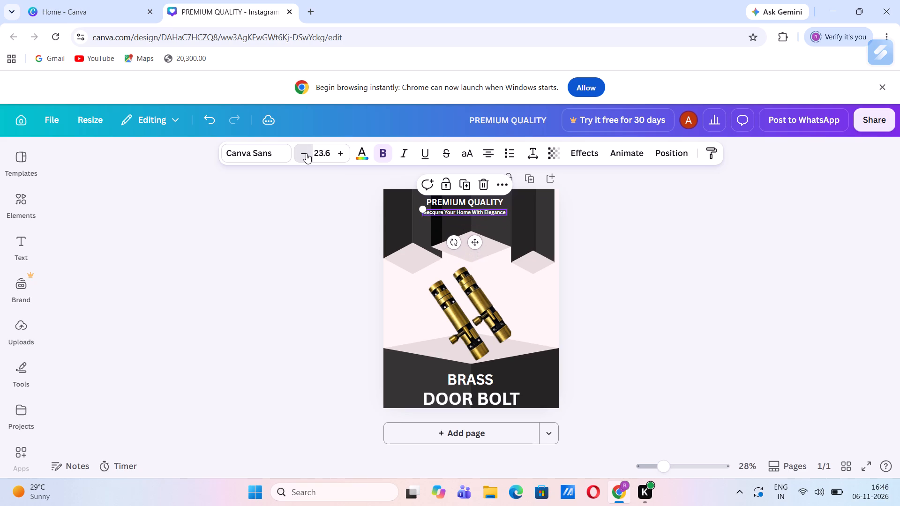
{"action": "left_click", "coordinate": [306, 153]}
{"action": "left_click", "coordinate": [346, 159]}
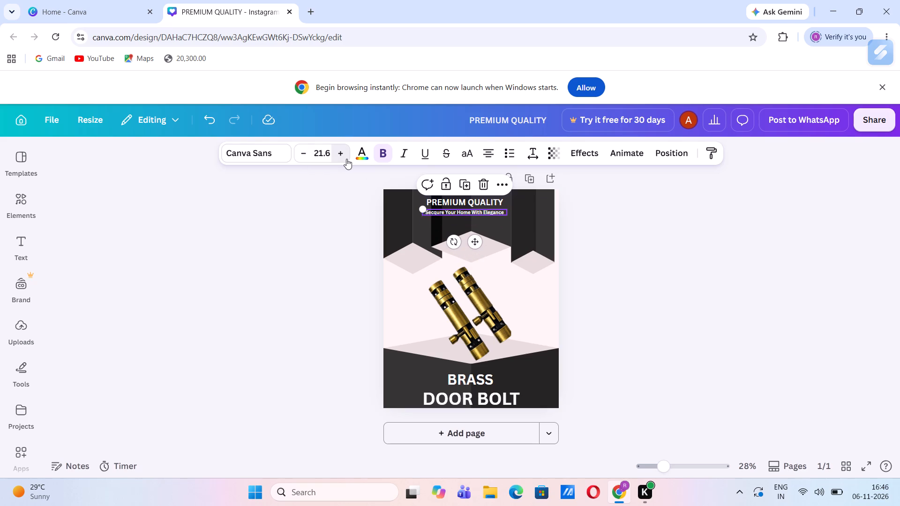
{"action": "triple_click", "coordinate": [301, 154]}
{"action": "double_click", "coordinate": [301, 154]}
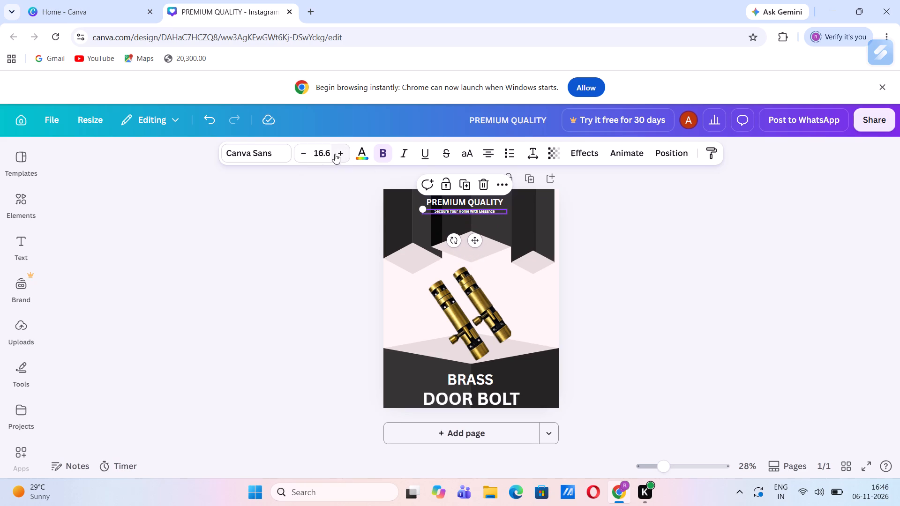
{"action": "double_click", "coordinate": [337, 156]}
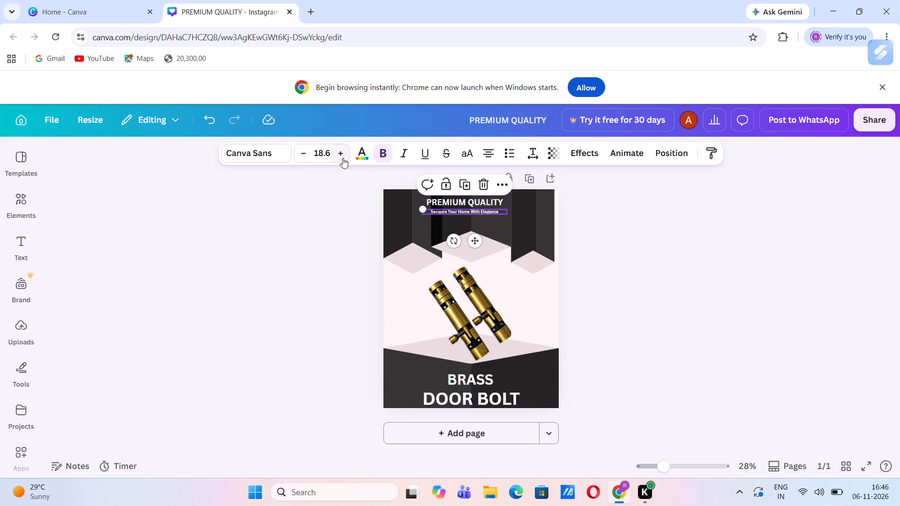
{"action": "left_click", "coordinate": [475, 236]}
Move the PREMIUM QUALITY heading slightly down so it sits closer to the tagline.
{"action": "double_click", "coordinate": [460, 203]}
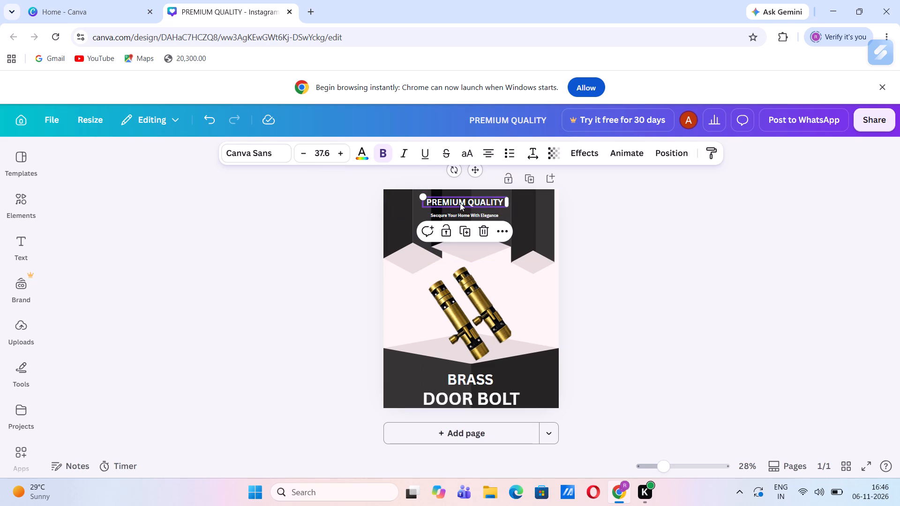
{"action": "left_click", "coordinate": [460, 203]}
{"action": "left_click_drag", "start_coordinate": [460, 203], "coordinate": [460, 208]}
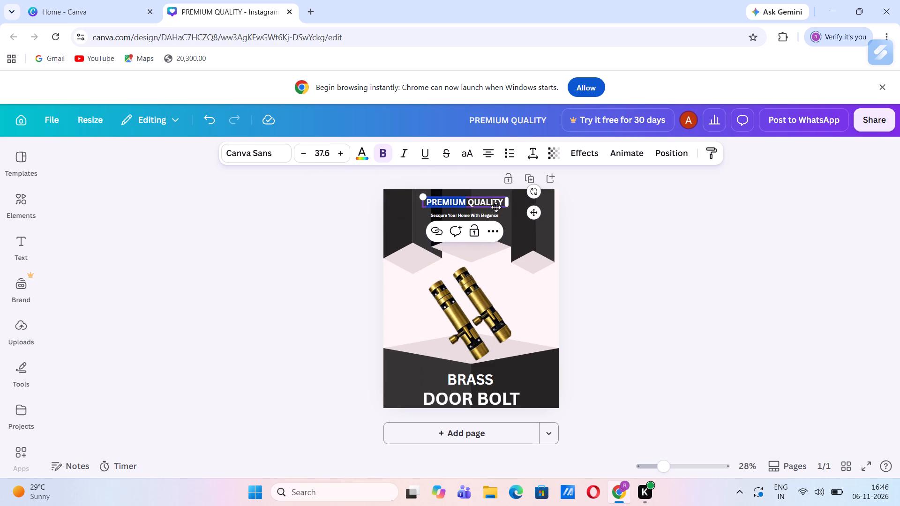
{"action": "left_click", "coordinate": [371, 266]}
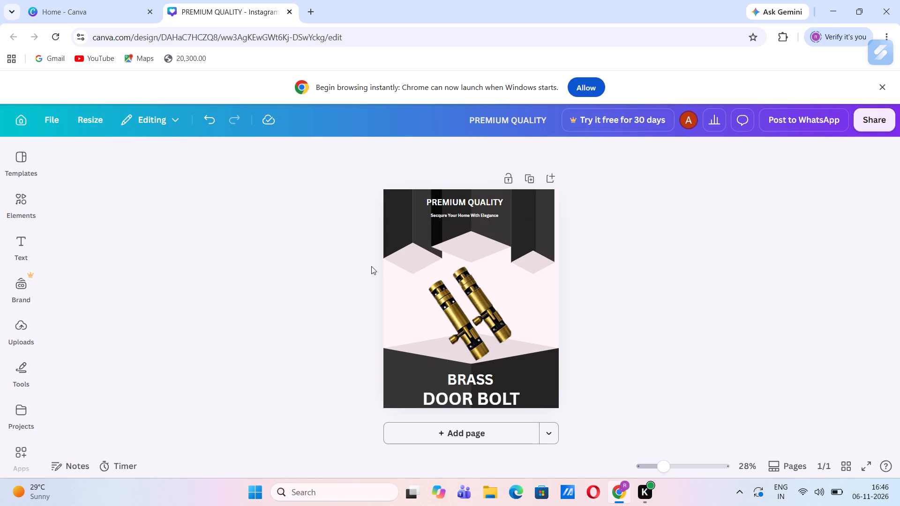
{"action": "left_click", "coordinate": [458, 201]}
{"action": "left_click", "coordinate": [458, 201]}
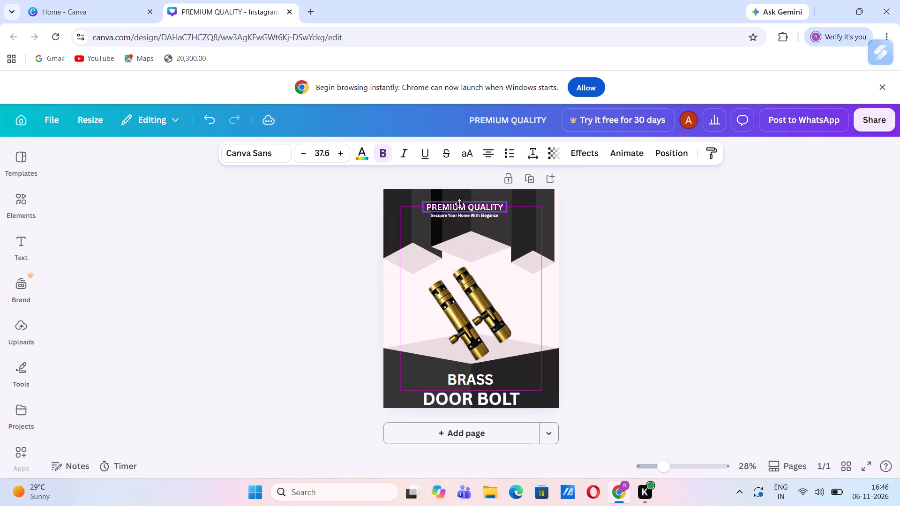
Reduce the font size of the "Secqure Your Home With Elegance" tagline further, to about 14.
{"action": "left_click", "coordinate": [451, 213]}
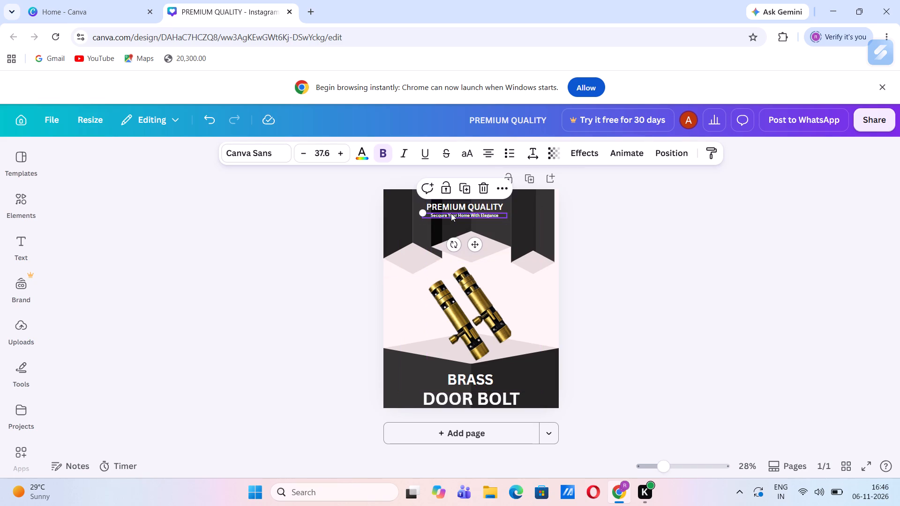
{"action": "left_click", "coordinate": [302, 156]}
{"action": "triple_click", "coordinate": [302, 156]}
{"action": "double_click", "coordinate": [302, 156]}
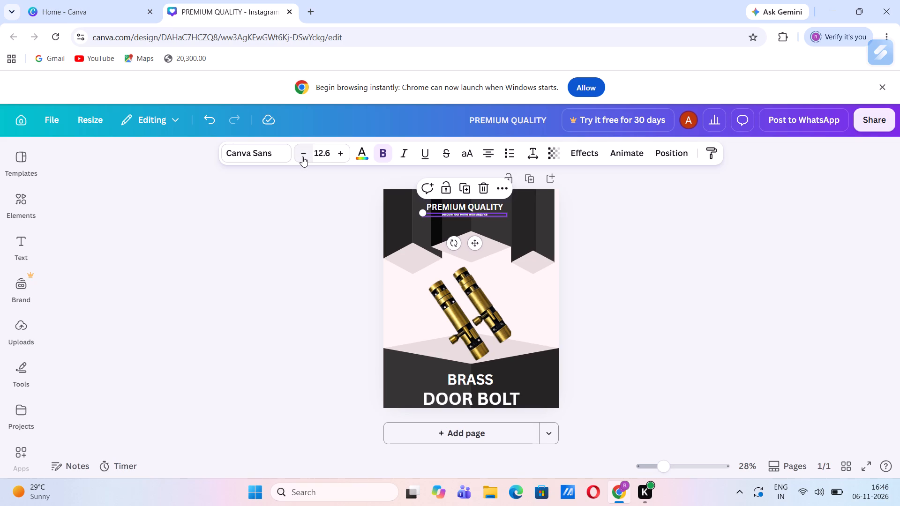
{"action": "left_click", "coordinate": [342, 152]}
{"action": "left_click", "coordinate": [342, 152]}
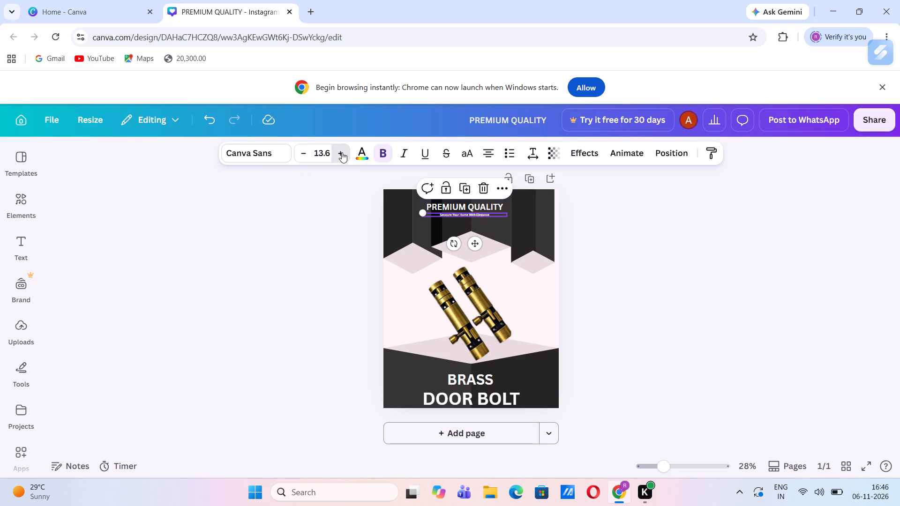
{"action": "left_click", "coordinate": [296, 214]}
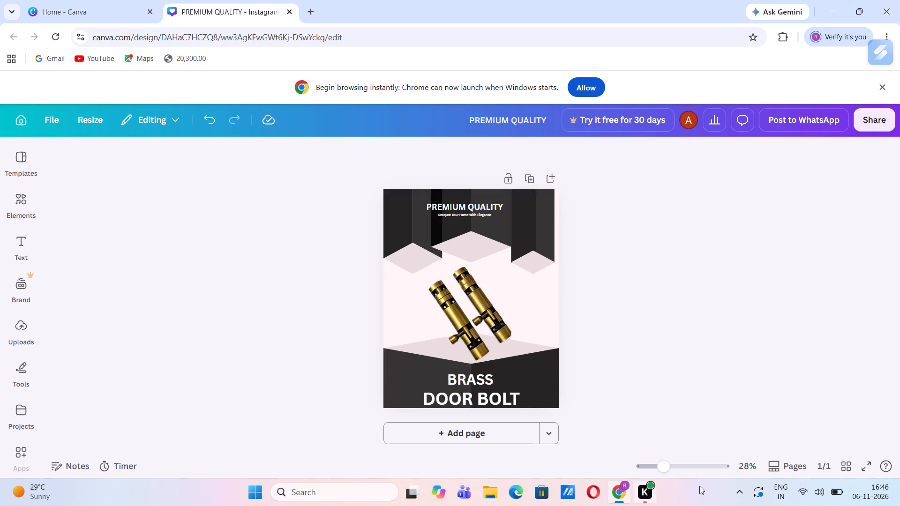
Nudge the "Secqure Your Home With Elegance" tagline slightly lower below the PREMIUM QUALITY heading.
{"action": "left_click_drag", "start_coordinate": [665, 465], "coordinate": [682, 468]}
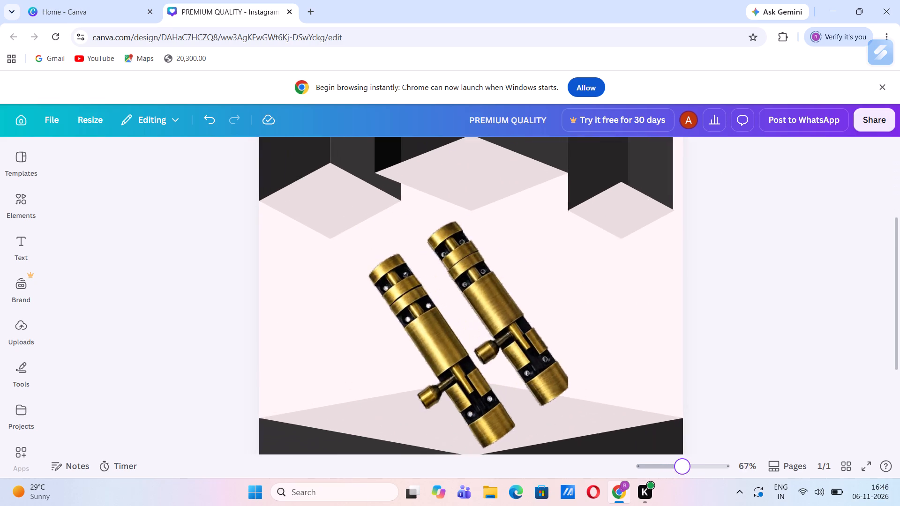
{"action": "left_click_drag", "start_coordinate": [682, 468], "coordinate": [673, 467]}
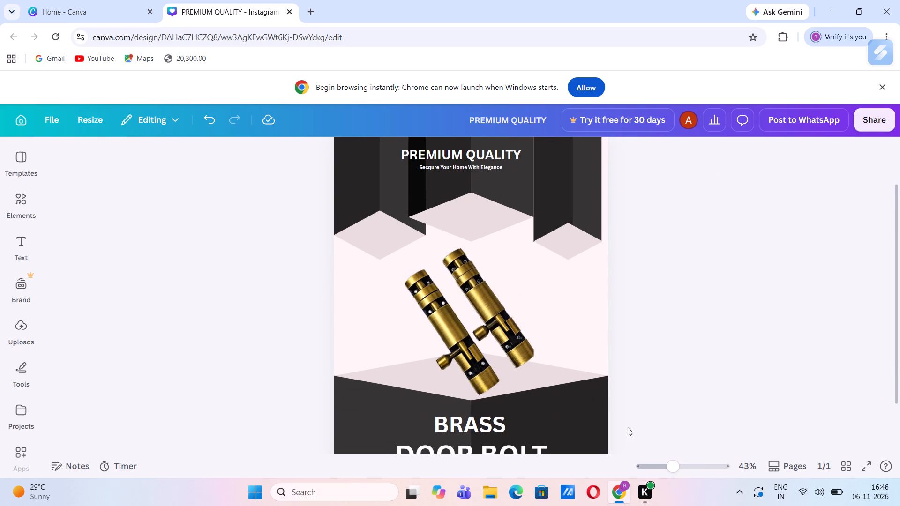
{"action": "left_click", "coordinate": [442, 168]}
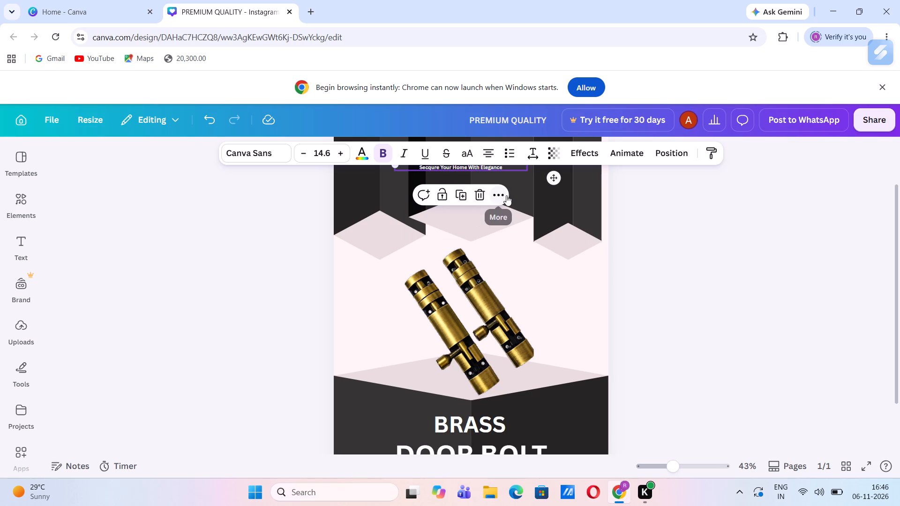
{"action": "left_click", "coordinate": [549, 179]}
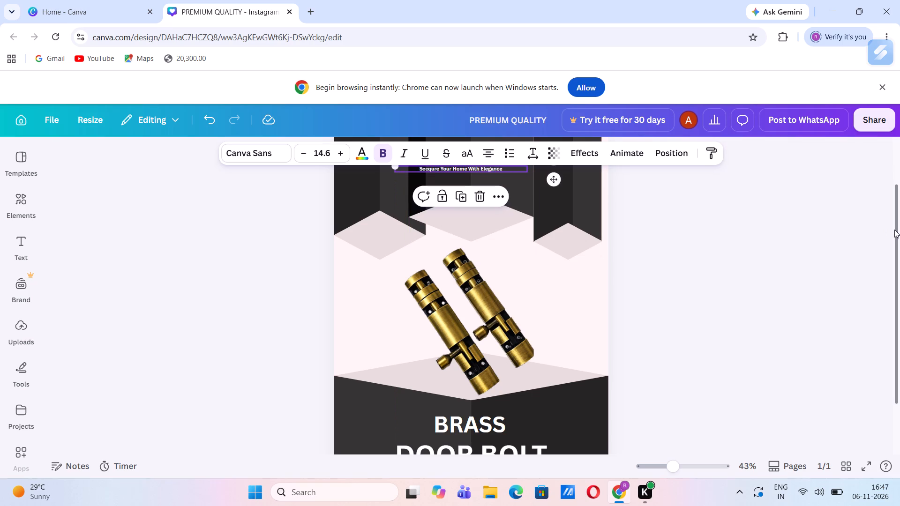
Shift the grouped door bolts image slightly up and to the right so it sits centred on the page.
{"action": "left_click_drag", "start_coordinate": [894, 230], "coordinate": [882, 192]}
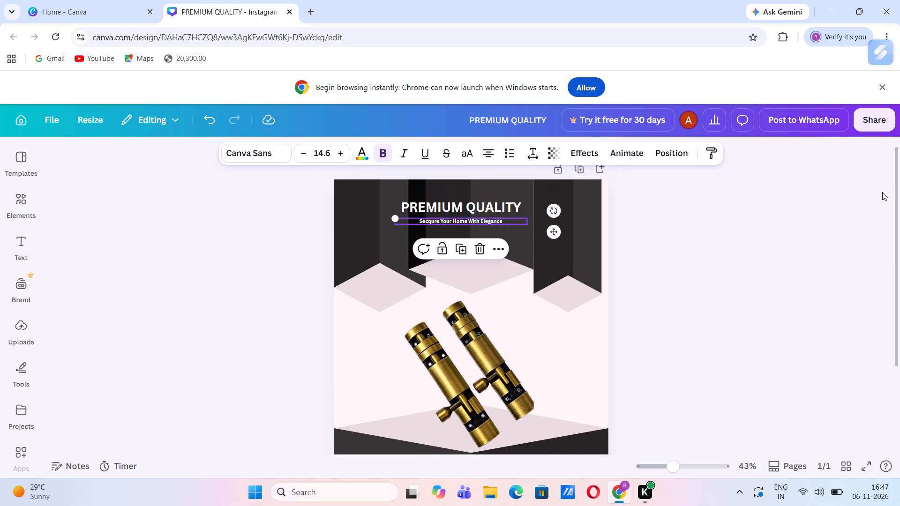
{"action": "left_click_drag", "start_coordinate": [899, 195], "coordinate": [897, 243]}
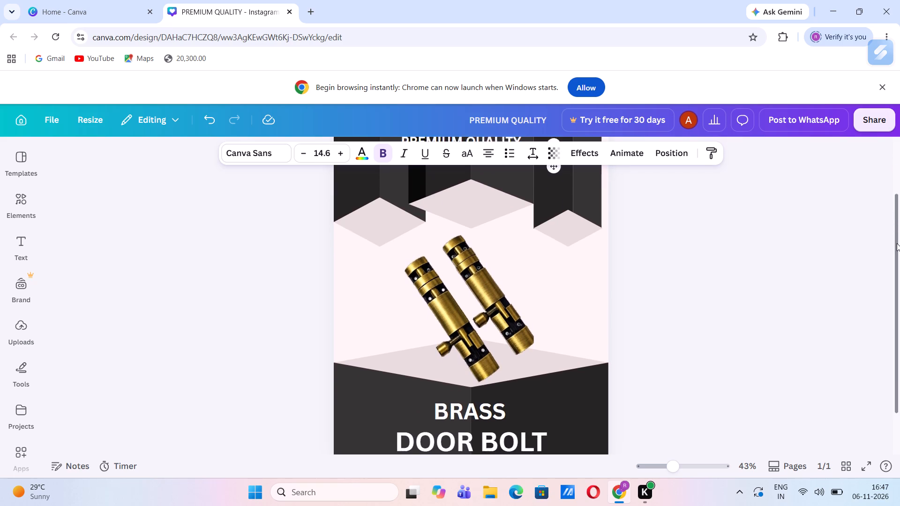
{"action": "left_click_drag", "start_coordinate": [897, 243], "coordinate": [899, 258]}
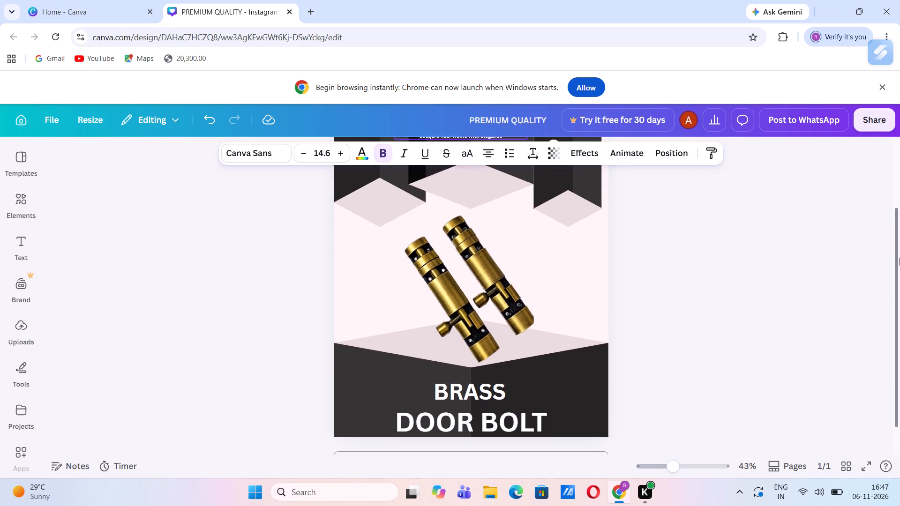
{"action": "left_click_drag", "start_coordinate": [899, 258], "coordinate": [893, 253]}
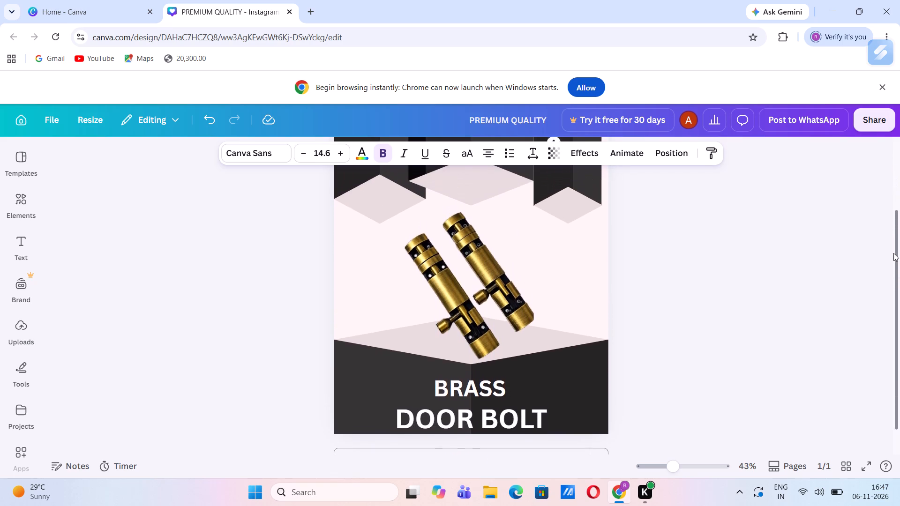
{"action": "left_click_drag", "start_coordinate": [893, 253], "coordinate": [887, 186]}
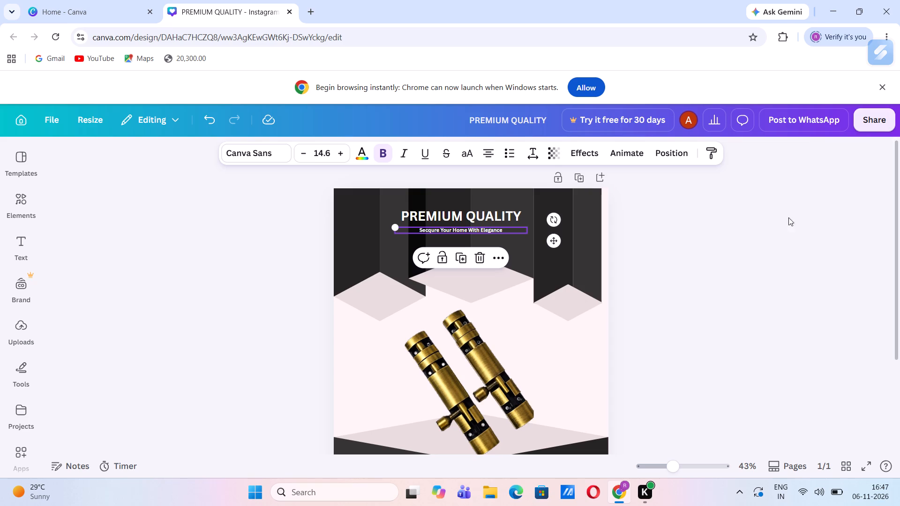
{"action": "left_click", "coordinate": [582, 356]}
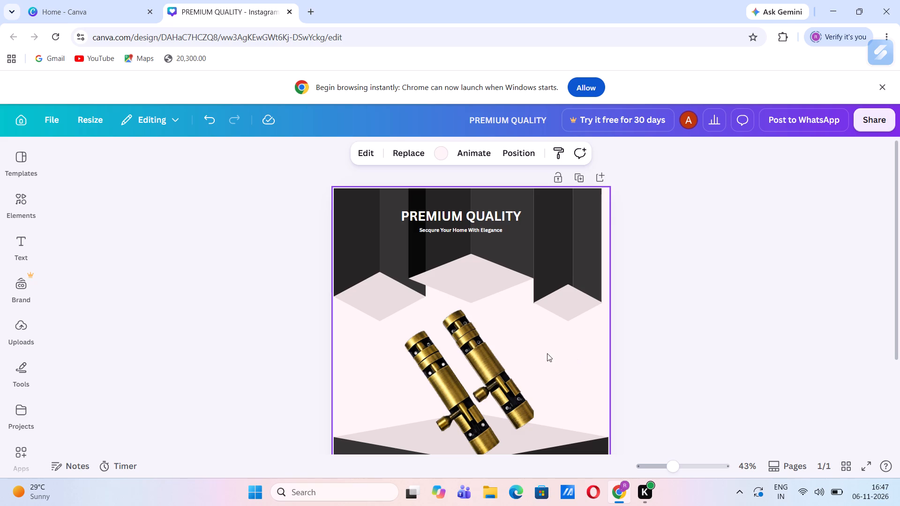
{"action": "left_click", "coordinate": [477, 370]}
{"action": "left_click_drag", "start_coordinate": [477, 370], "coordinate": [497, 365]}
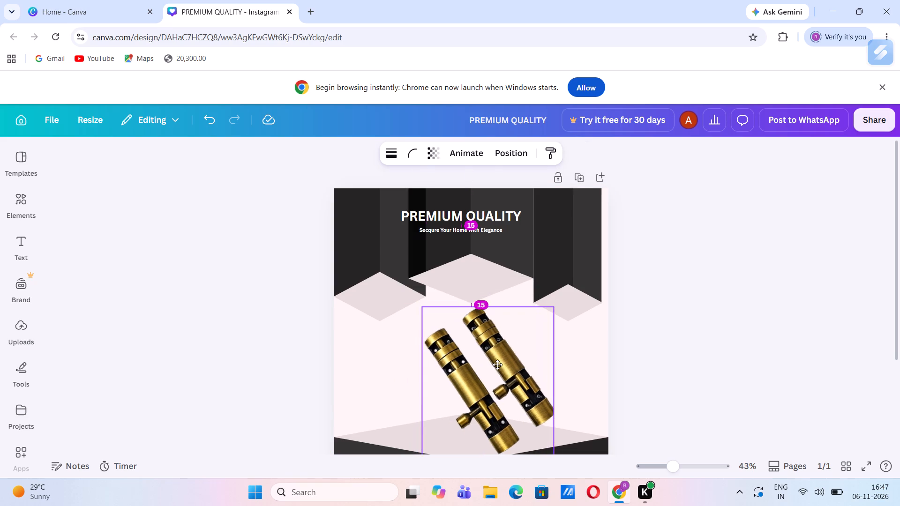
{"action": "left_click_drag", "start_coordinate": [497, 365], "coordinate": [480, 364]}
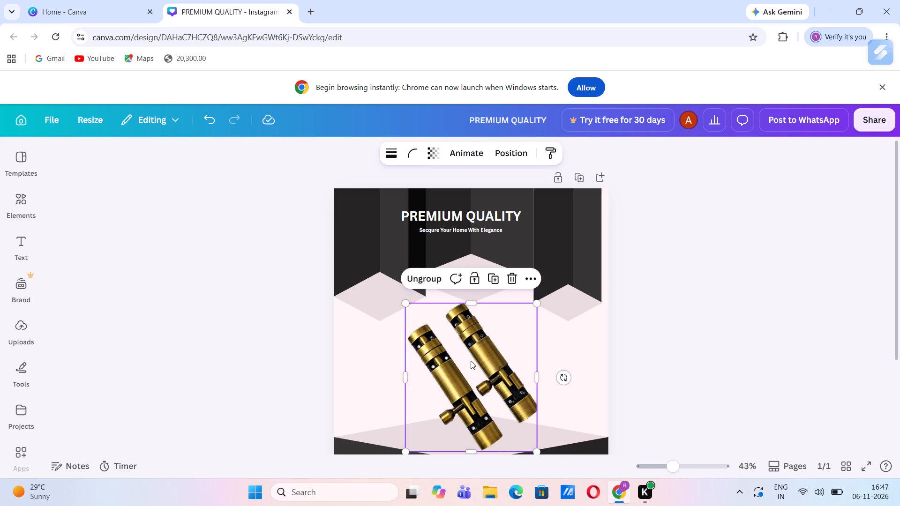
{"action": "left_click", "coordinate": [471, 361]}
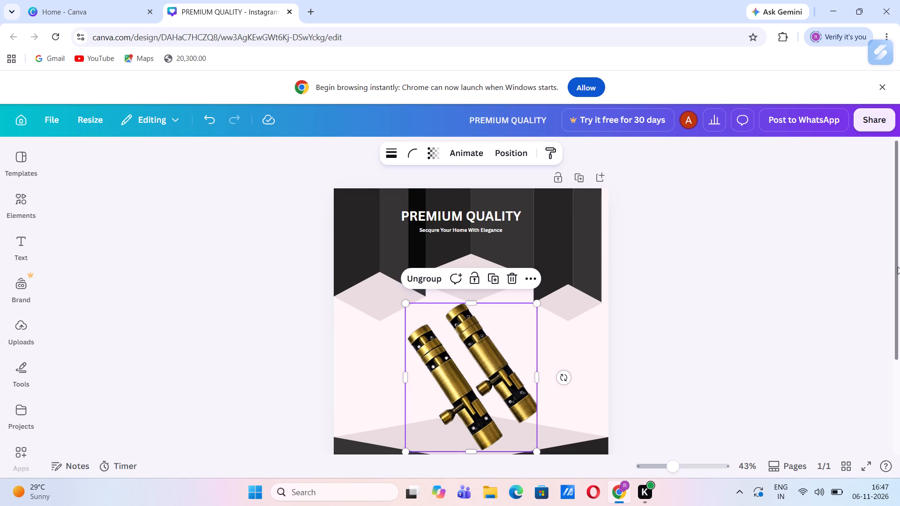
Move the BRASS text up from the title onto the door bolts and change its colour to black.
{"action": "left_click_drag", "start_coordinate": [898, 267], "coordinate": [889, 335]}
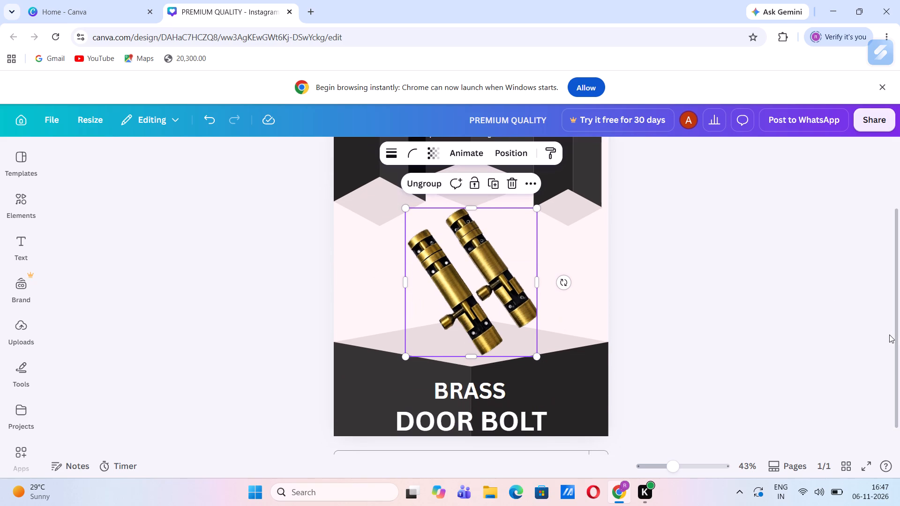
{"action": "left_click", "coordinate": [497, 388]}
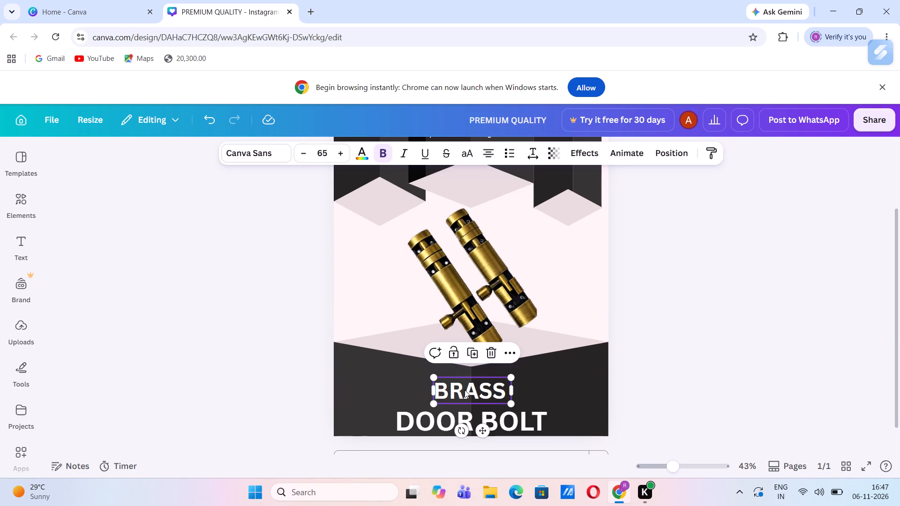
{"action": "left_click_drag", "start_coordinate": [465, 390], "coordinate": [451, 258]}
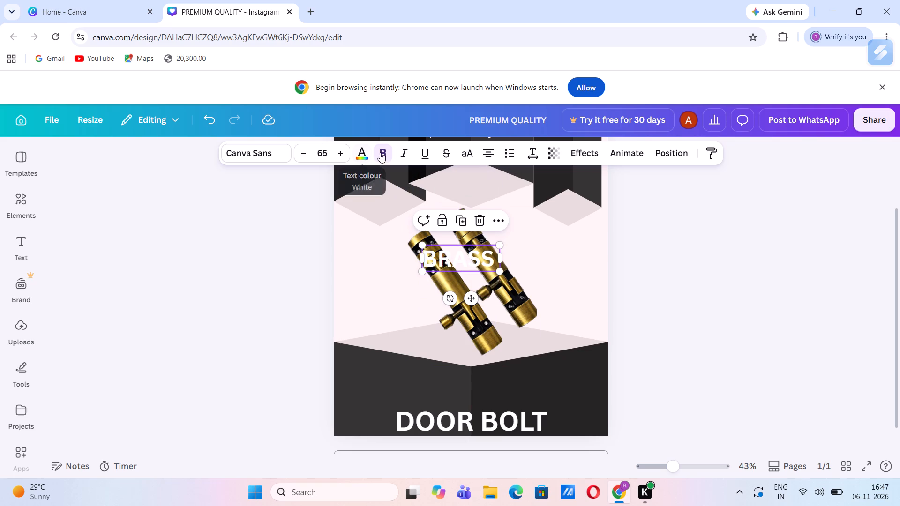
{"action": "left_click", "coordinate": [358, 153]}
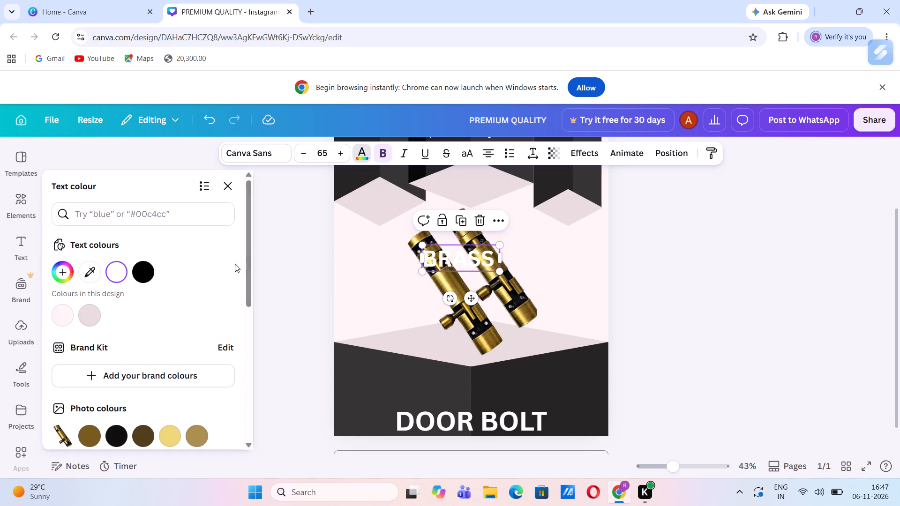
{"action": "left_click", "coordinate": [149, 269]}
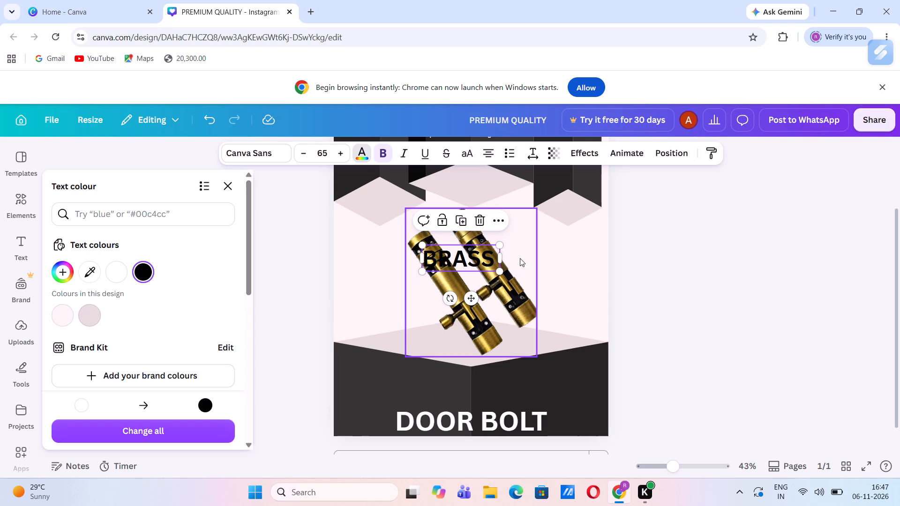
Enlarge the BRASS text to about font size 115 and place it across the upper part of the door bolts.
{"action": "left_click_drag", "start_coordinate": [497, 268], "coordinate": [532, 290]}
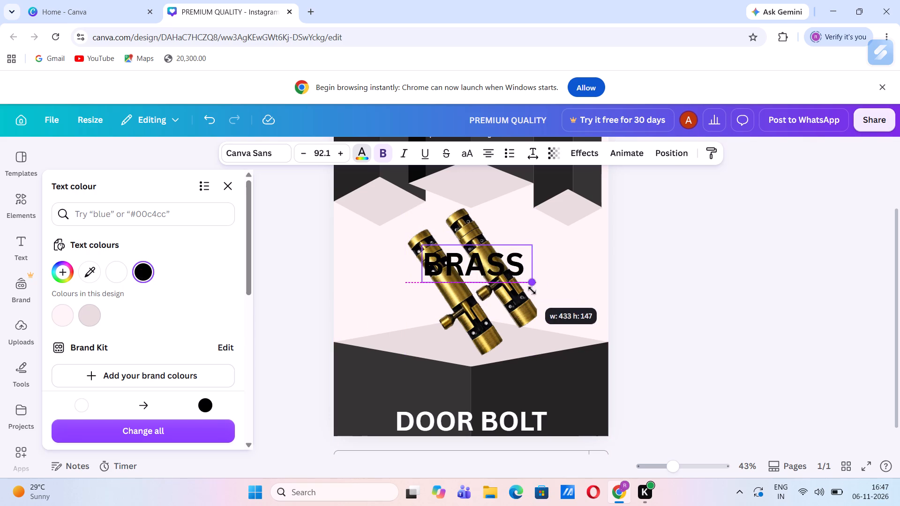
{"action": "left_click_drag", "start_coordinate": [532, 290], "coordinate": [553, 299]}
{"action": "left_click_drag", "start_coordinate": [486, 277], "coordinate": [446, 257]}
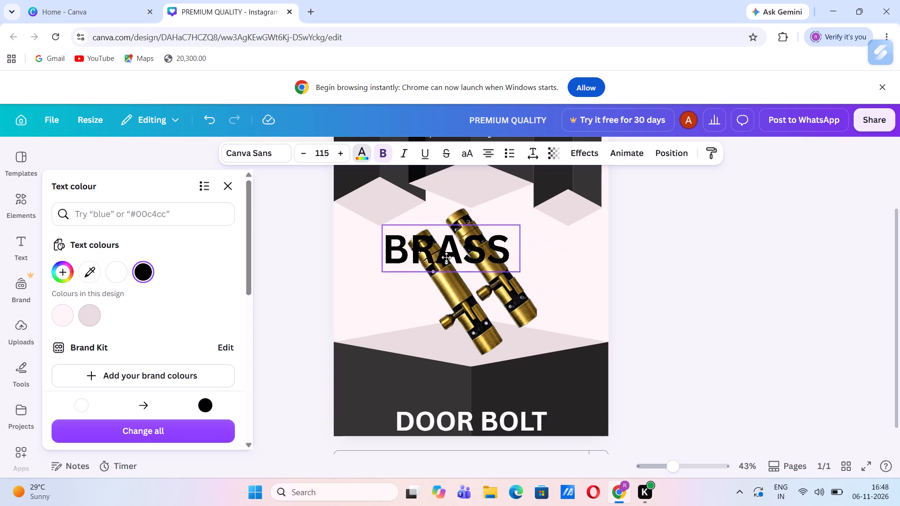
{"action": "left_click_drag", "start_coordinate": [446, 257], "coordinate": [454, 259]}
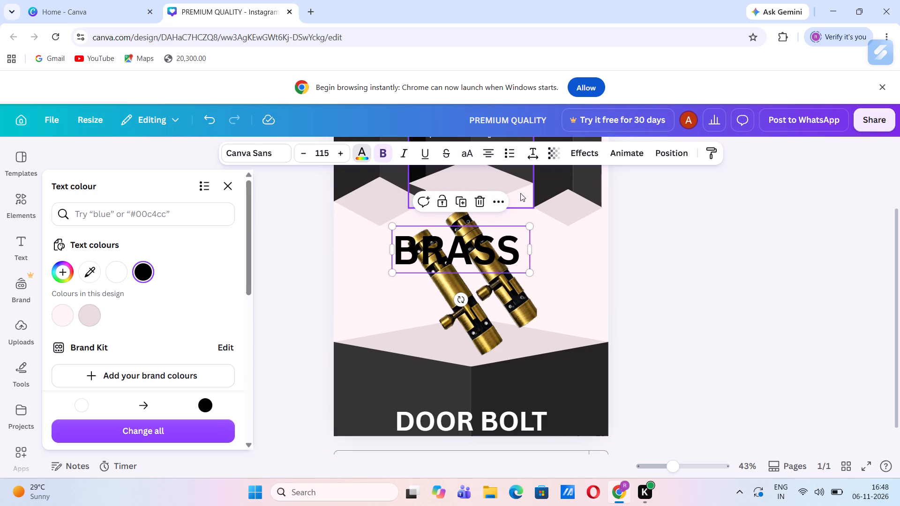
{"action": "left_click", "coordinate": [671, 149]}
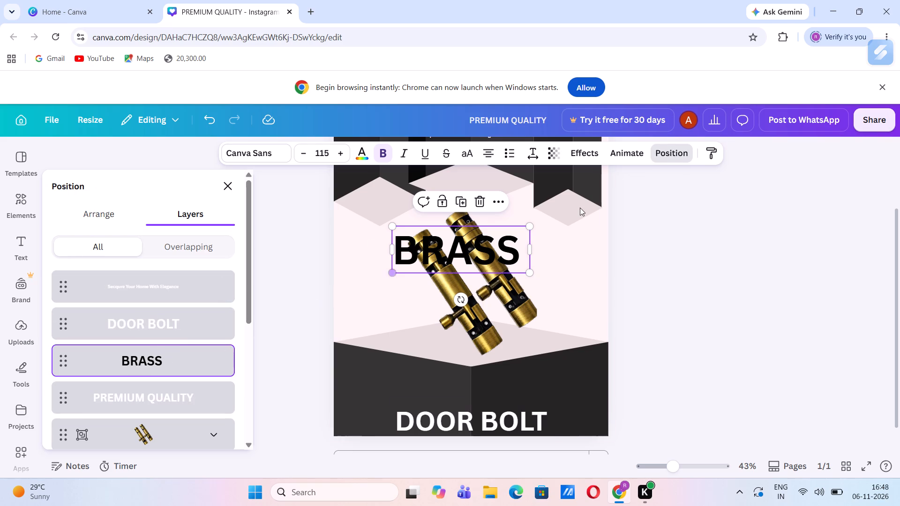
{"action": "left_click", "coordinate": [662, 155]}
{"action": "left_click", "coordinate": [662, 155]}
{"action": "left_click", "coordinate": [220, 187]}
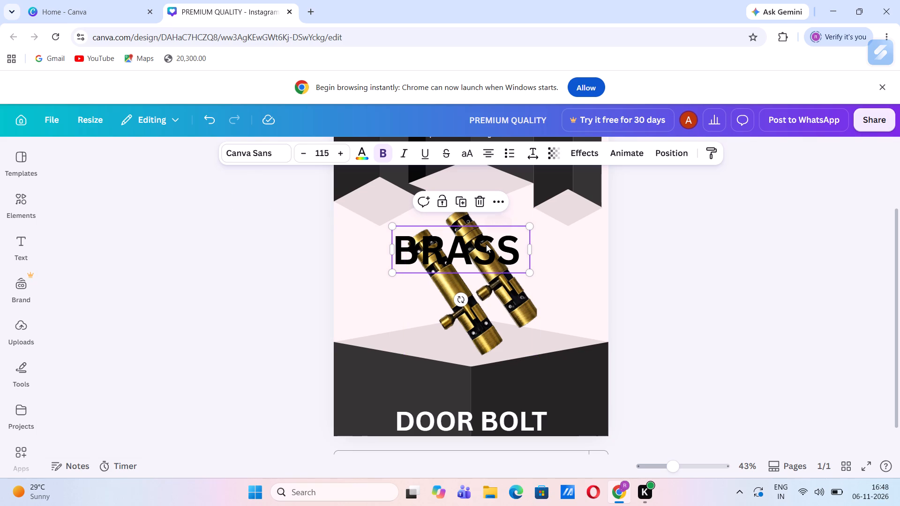
Apply the Hollow text effect to the BRASS text.
{"action": "left_click", "coordinate": [585, 153]}
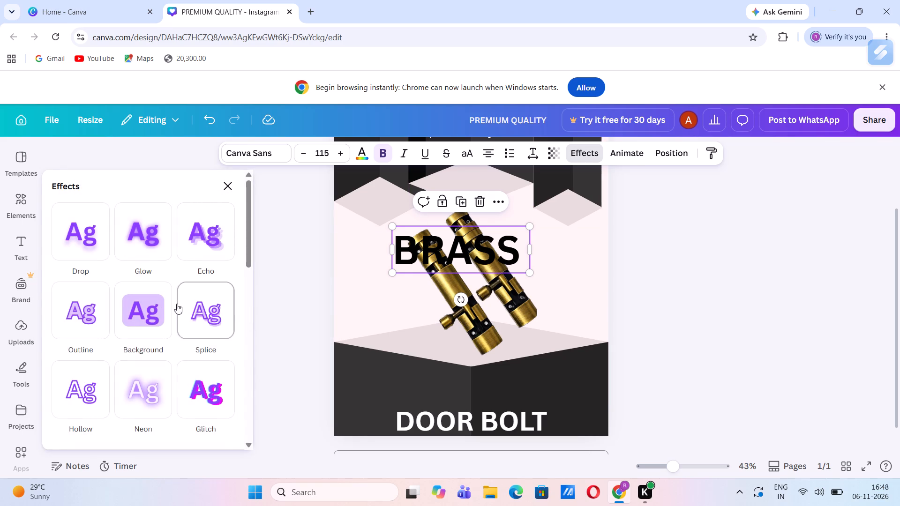
{"action": "left_click", "coordinate": [87, 375]}
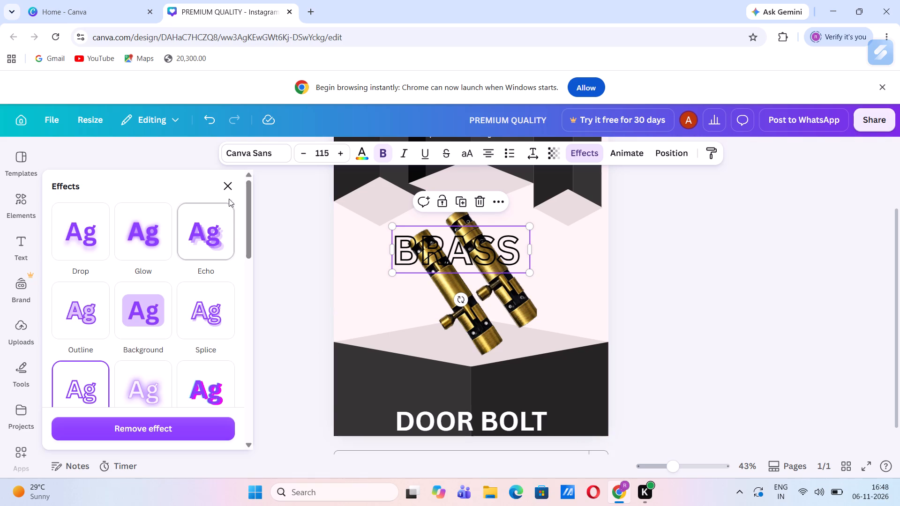
{"action": "left_click", "coordinate": [229, 181]}
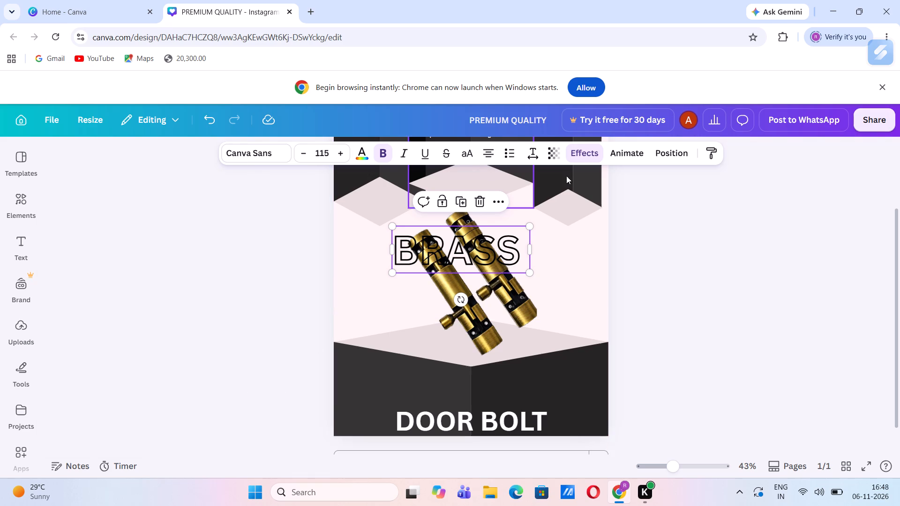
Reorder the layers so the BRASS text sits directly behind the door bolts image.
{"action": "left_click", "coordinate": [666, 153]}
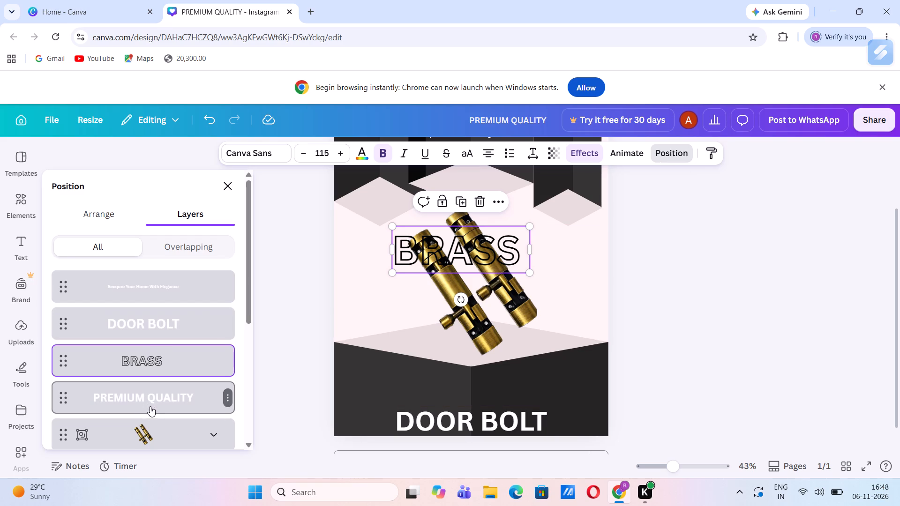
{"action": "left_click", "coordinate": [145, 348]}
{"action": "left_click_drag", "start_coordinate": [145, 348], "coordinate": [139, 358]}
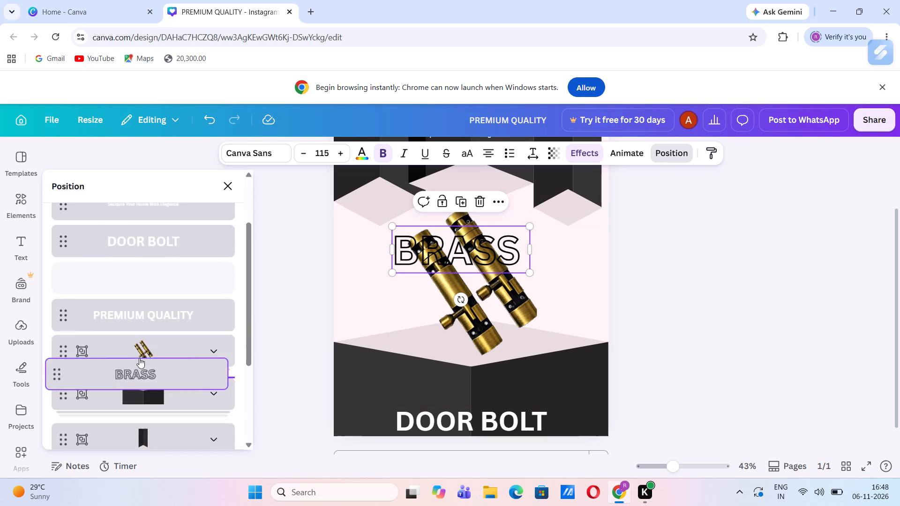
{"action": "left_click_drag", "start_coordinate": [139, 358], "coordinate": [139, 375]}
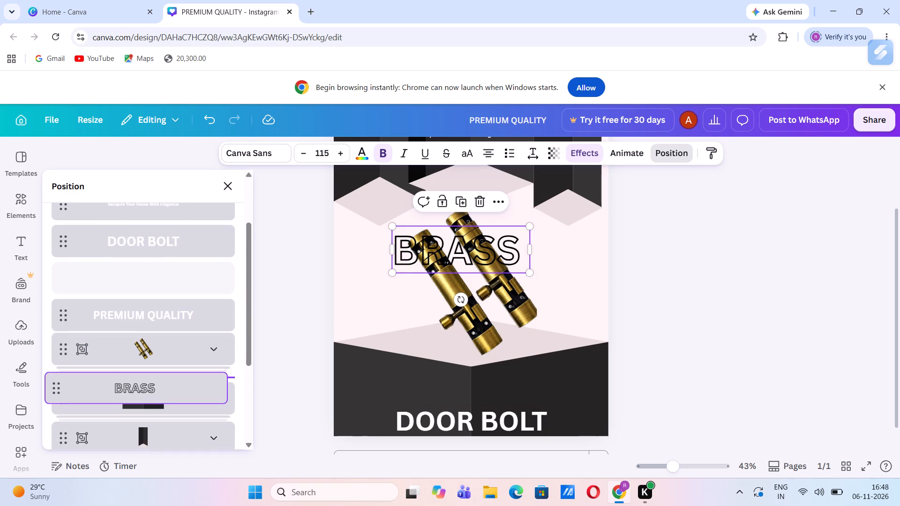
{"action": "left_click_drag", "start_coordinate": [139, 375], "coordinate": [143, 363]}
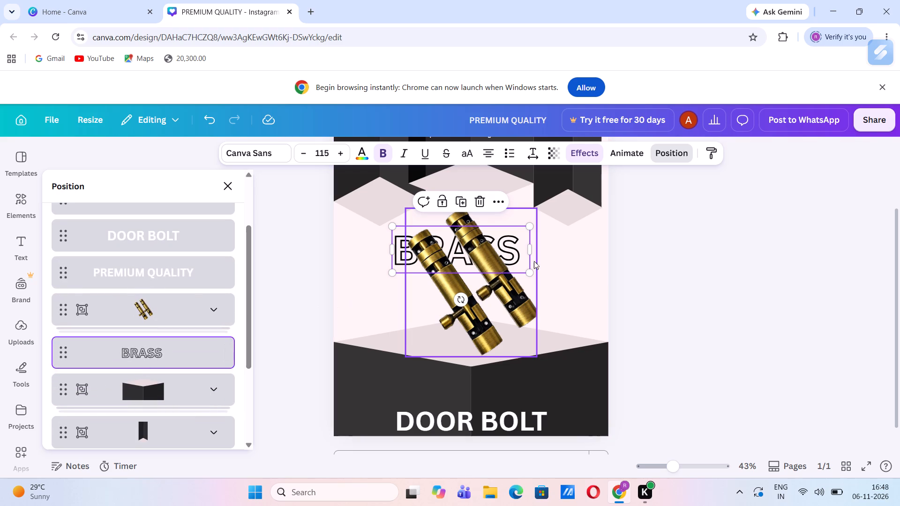
Enlarge the hollow BRASS text to about font size 139 and recentre it across the upper part of the door bolts.
{"action": "left_click_drag", "start_coordinate": [533, 272], "coordinate": [570, 280]}
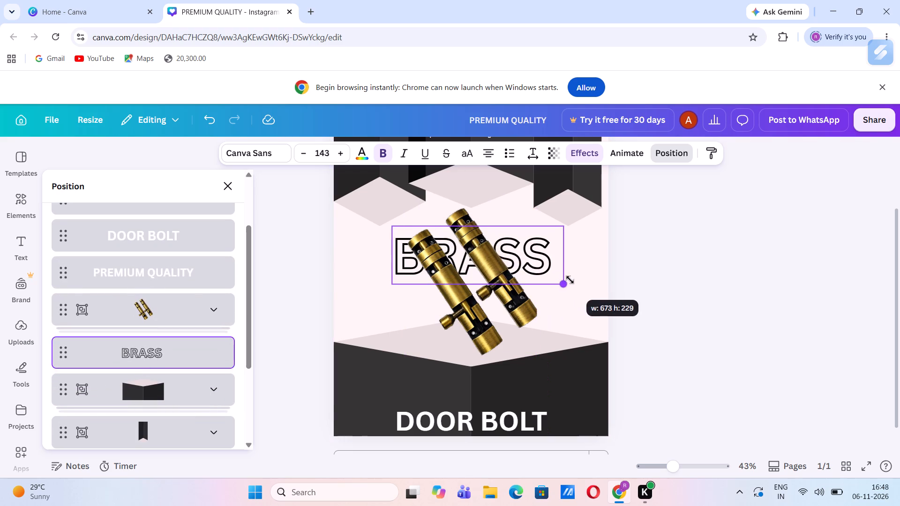
{"action": "left_click_drag", "start_coordinate": [570, 280], "coordinate": [564, 279]}
{"action": "left_click_drag", "start_coordinate": [525, 262], "coordinate": [477, 260]}
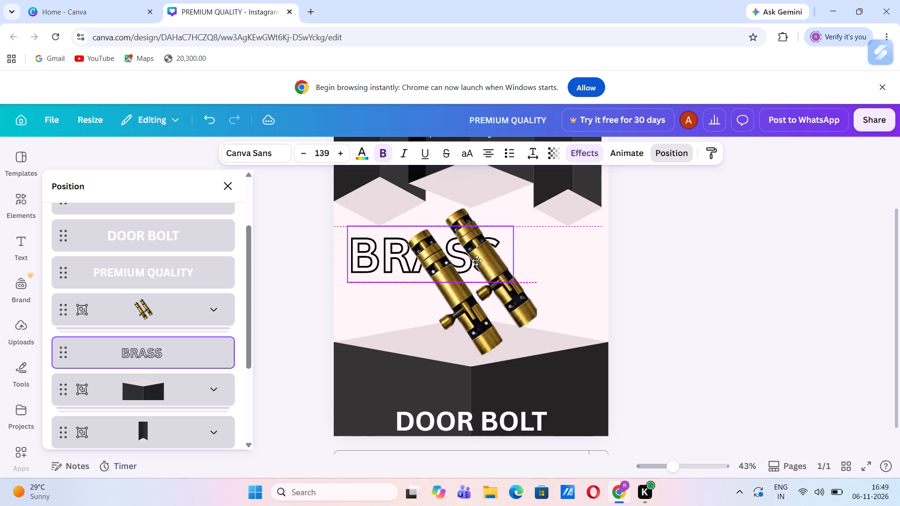
{"action": "left_click_drag", "start_coordinate": [477, 260], "coordinate": [508, 254]}
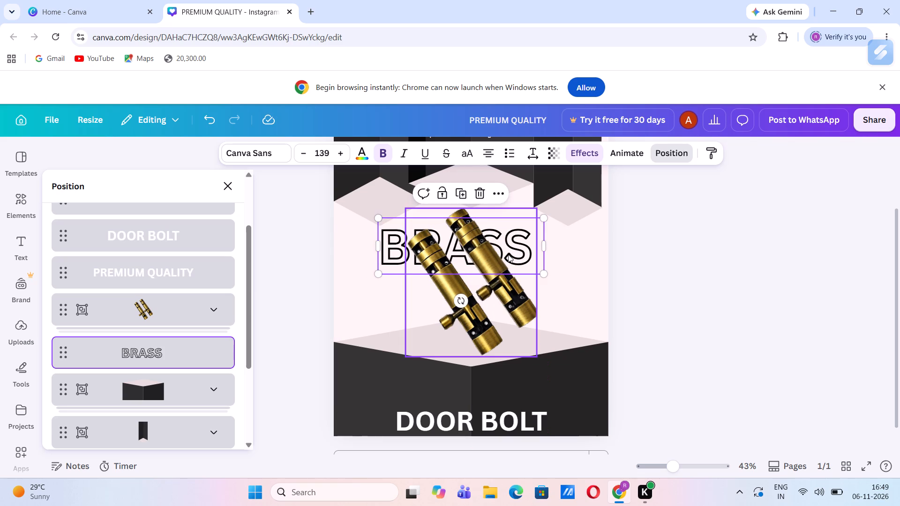
{"action": "left_click", "coordinate": [388, 248]}
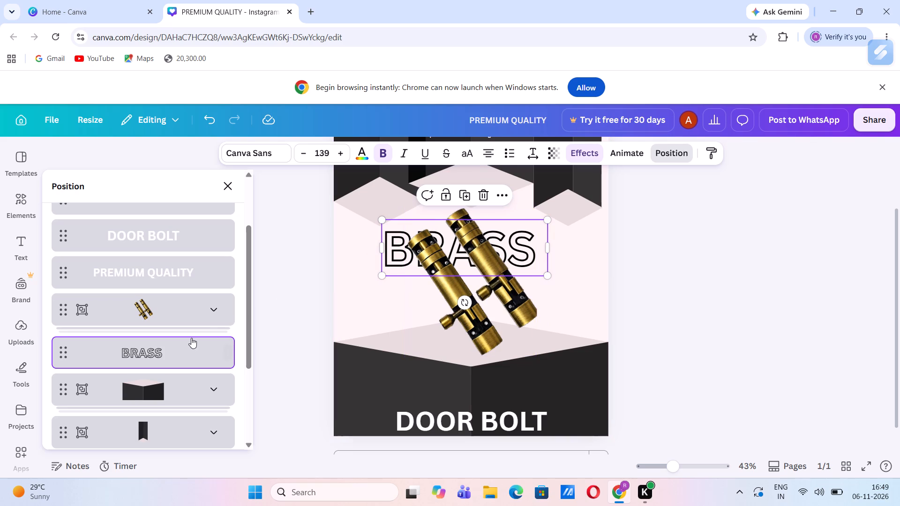
Bring the BRASS text layer to the top of the layer order, in front of the door bolts.
{"action": "left_click_drag", "start_coordinate": [186, 341], "coordinate": [184, 249]}
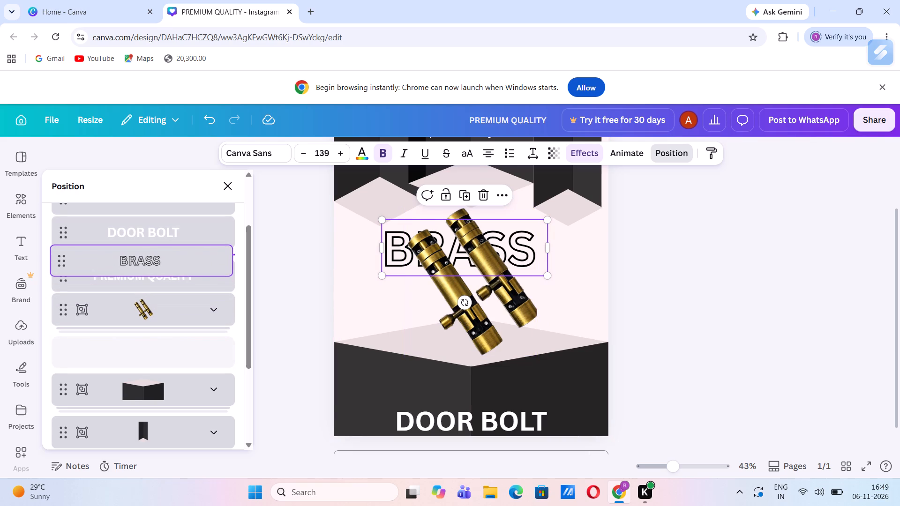
{"action": "left_click_drag", "start_coordinate": [184, 249], "coordinate": [186, 225]}
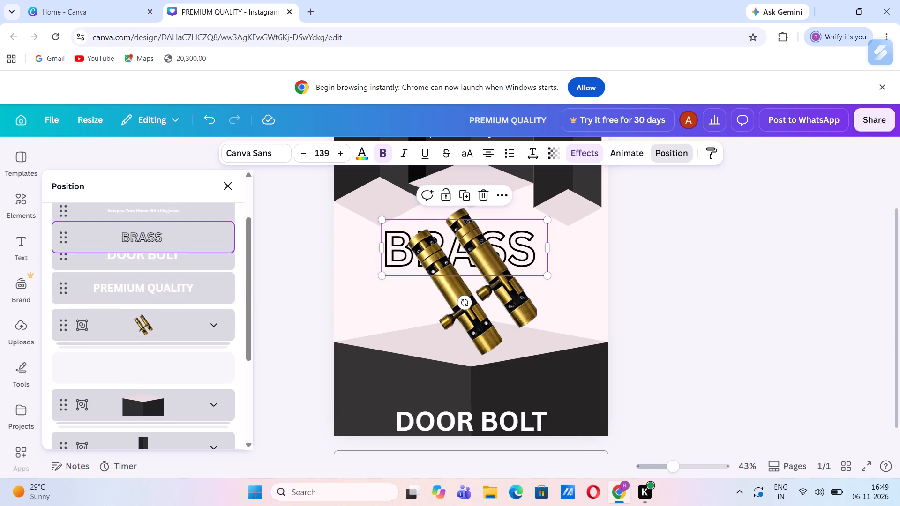
{"action": "left_click_drag", "start_coordinate": [186, 225], "coordinate": [186, 221]}
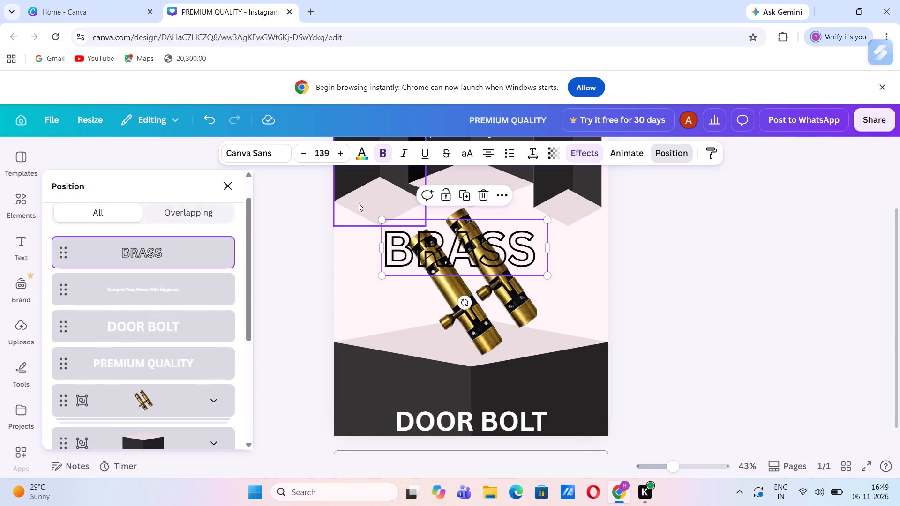